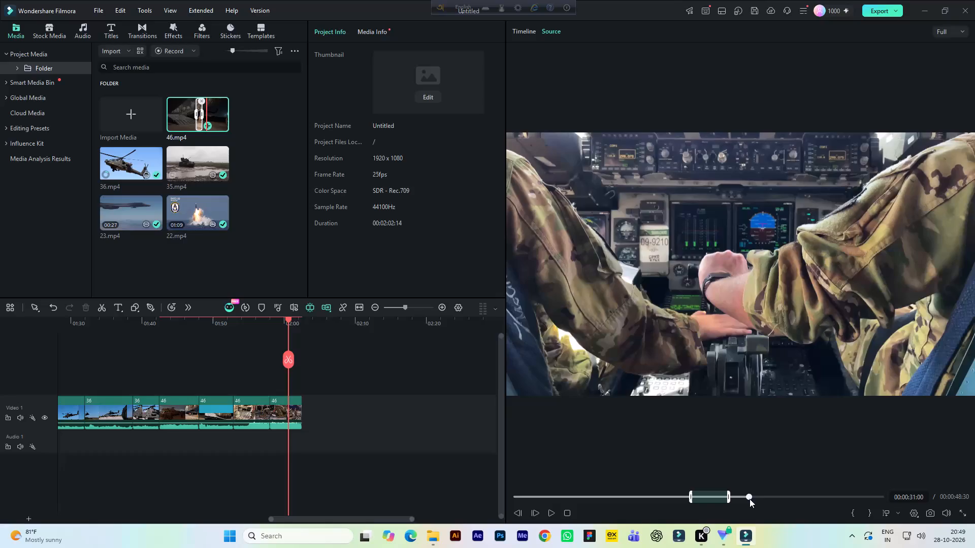
Mark the in point of source clip 46.mp4 at the start of the cockpit scene, at 00:00:31:58.
{"action": "left_click", "coordinate": [742, 496]}
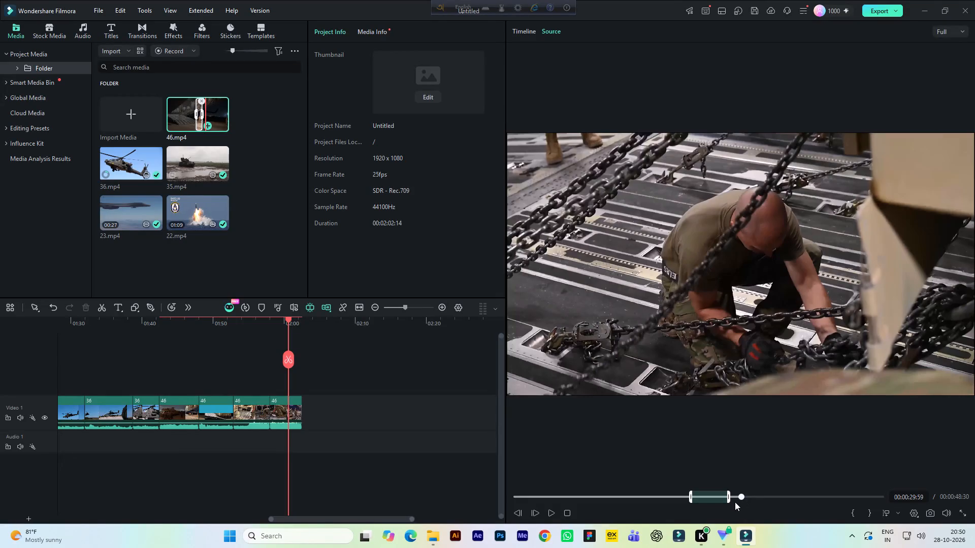
{"action": "key", "text": "space"}
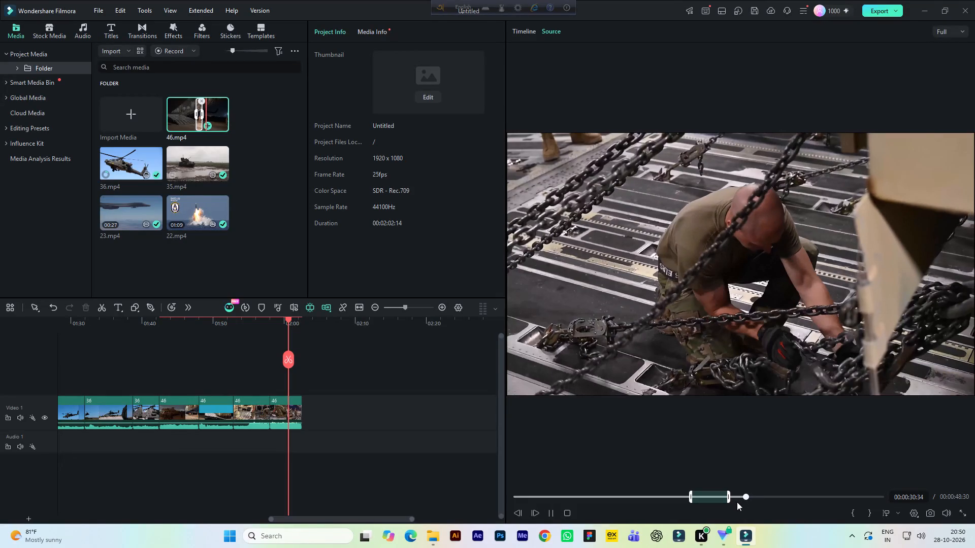
{"action": "key", "text": "space"}
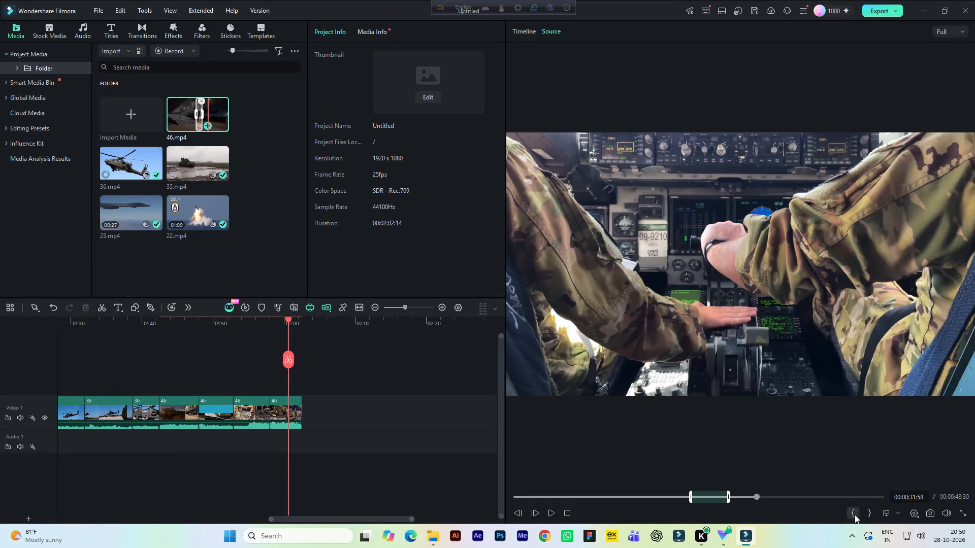
{"action": "left_click", "coordinate": [855, 515]}
Mark the out point of 46.mp4 at 00:00:38:55, just before the cockpit scene cuts to the tank.
{"action": "key", "text": "space"}
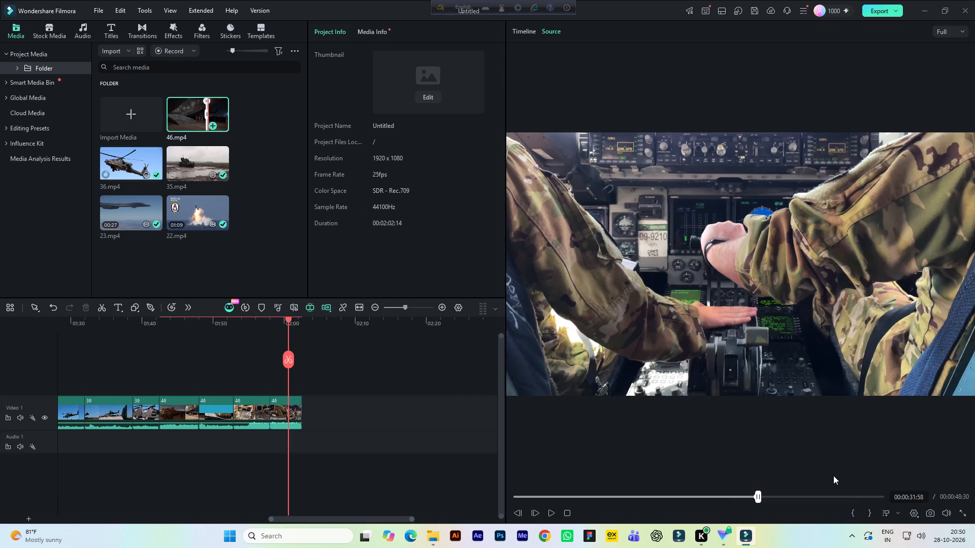
{"action": "key", "text": "space"}
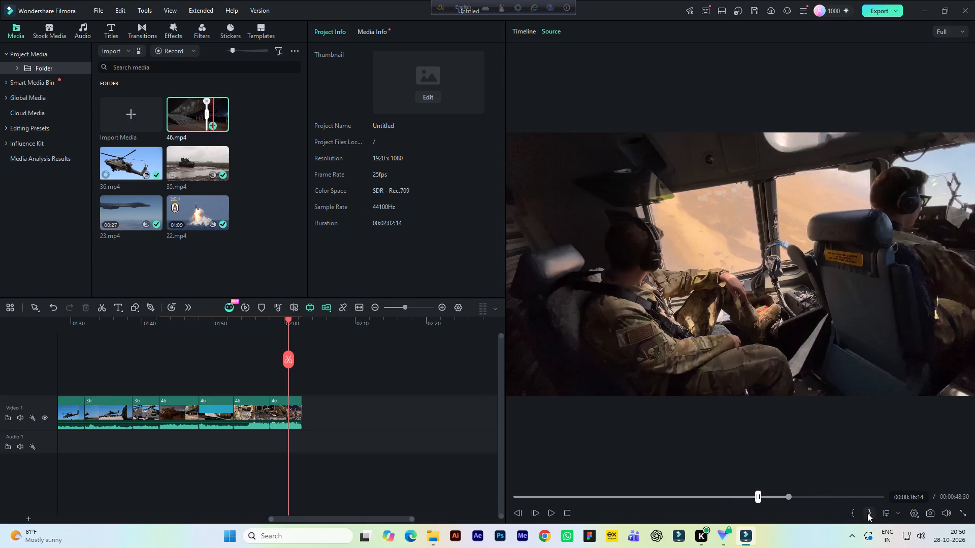
{"action": "key", "text": "space"}
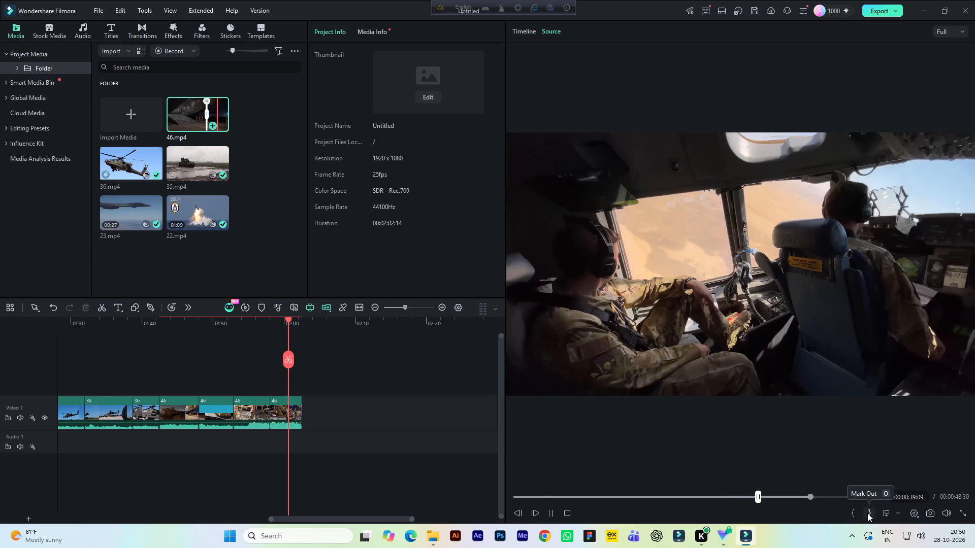
{"action": "key", "text": "space"}
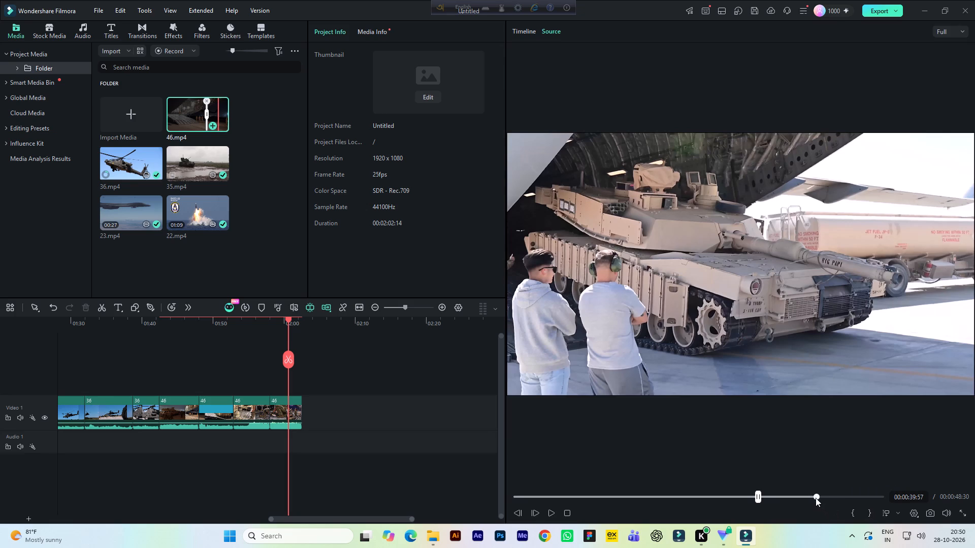
{"action": "left_click", "coordinate": [816, 498]}
{"action": "left_click", "coordinate": [814, 497]}
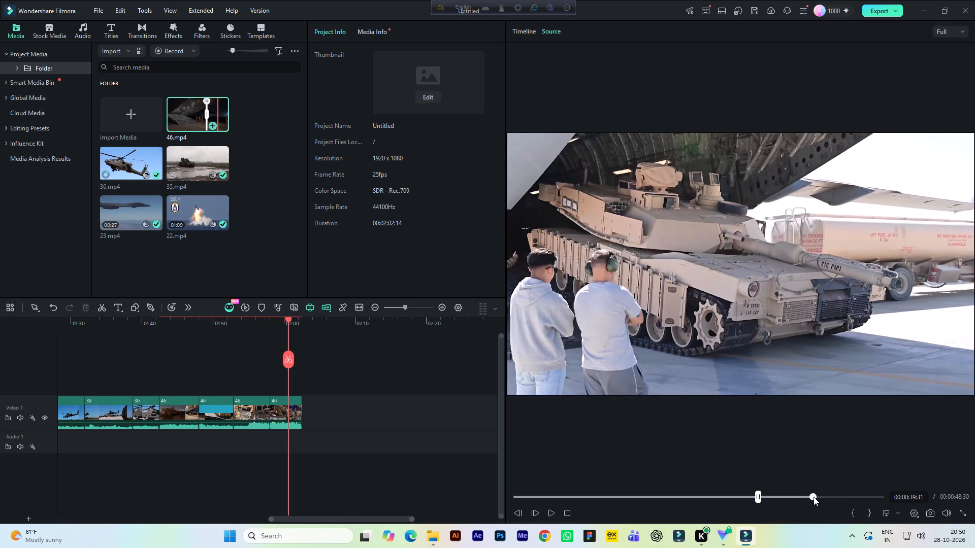
{"action": "left_click", "coordinate": [809, 496]}
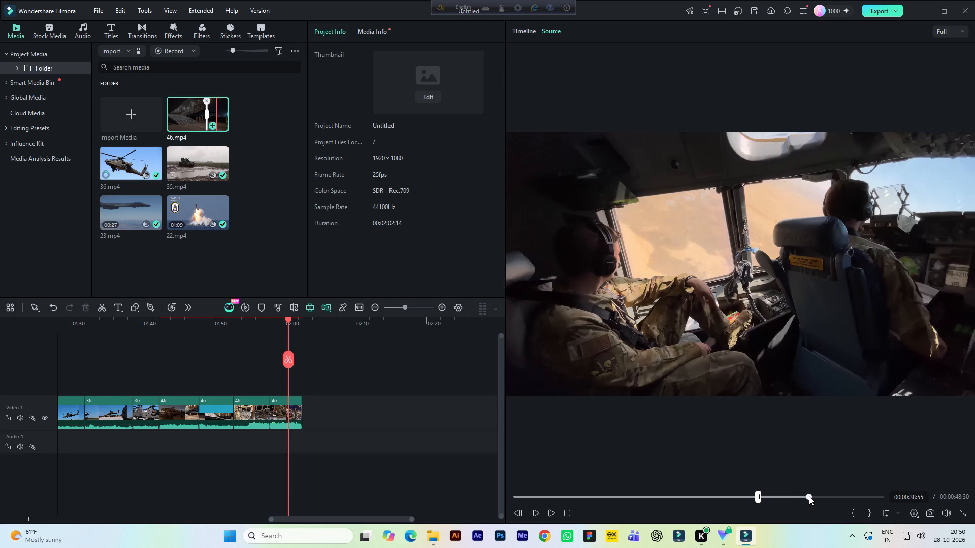
{"action": "key", "text": "space"}
{"action": "key", "text": "space"}
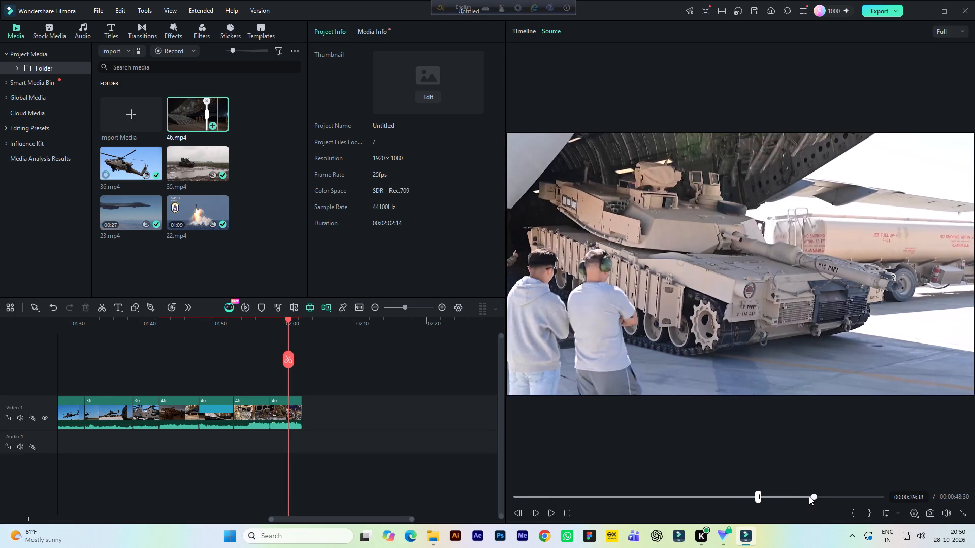
{"action": "left_click", "coordinate": [809, 496]}
{"action": "left_click", "coordinate": [868, 515]}
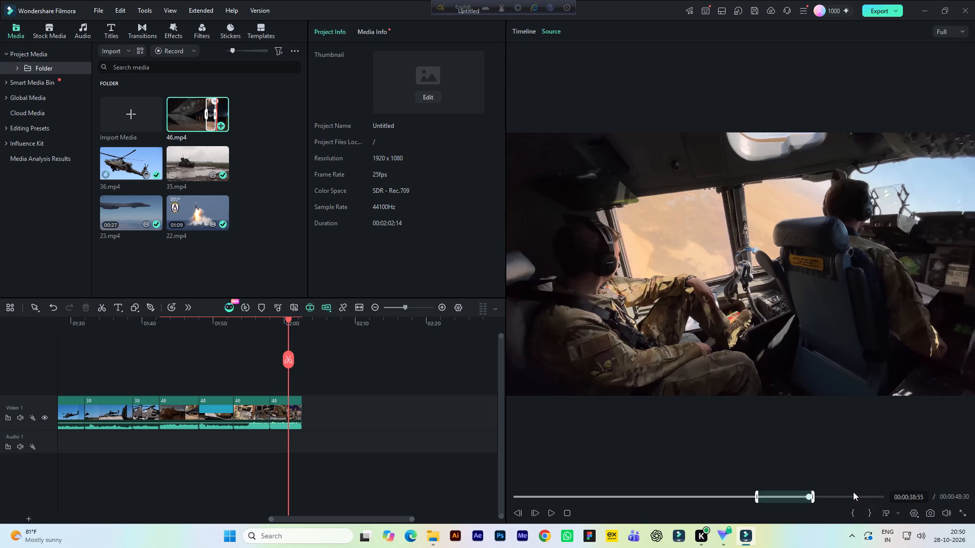
Append the marked cockpit segment to the end of Video 1, keeping the 1920x1080 25fps project settings, and play it back.
{"action": "left_click_drag", "start_coordinate": [719, 330], "coordinate": [418, 419]}
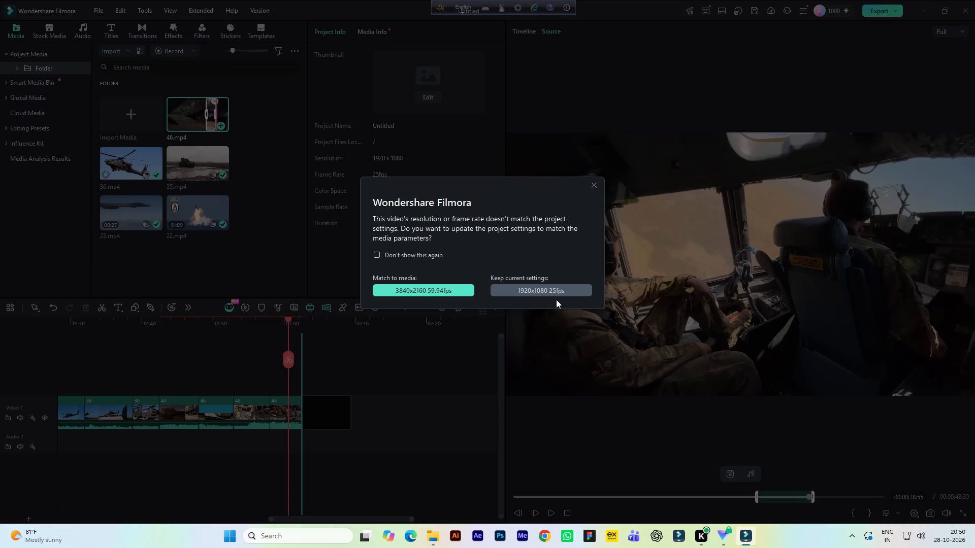
{"action": "left_click", "coordinate": [560, 291]}
{"action": "key", "text": "space"}
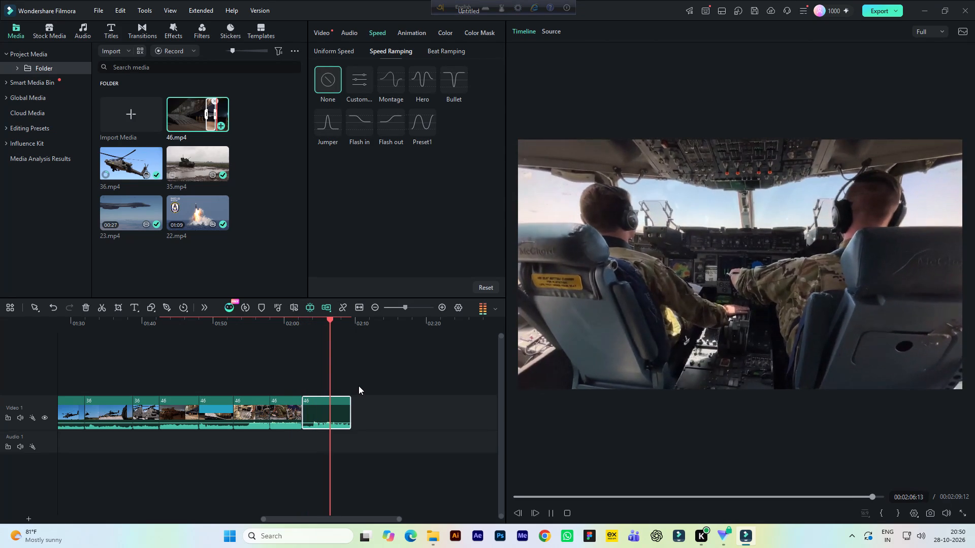
{"action": "key", "text": "space"}
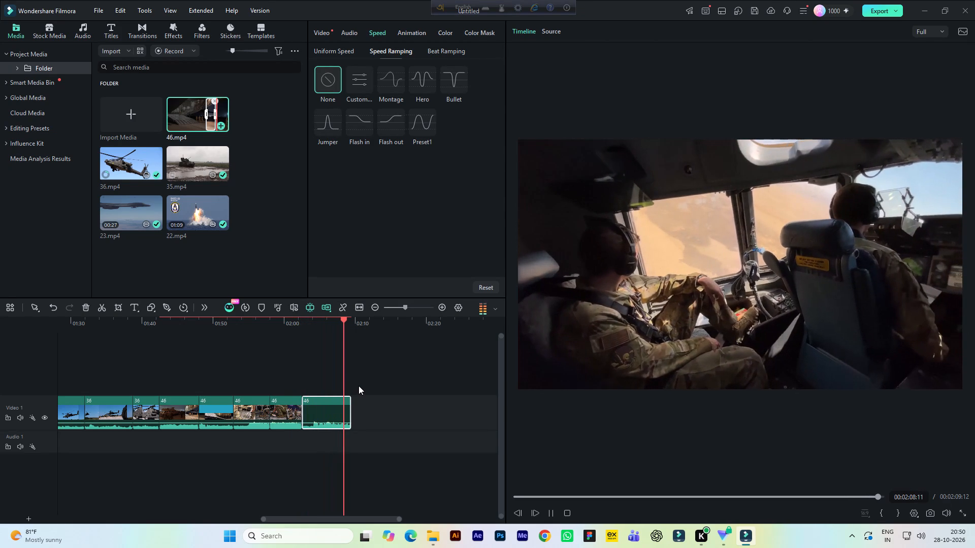
{"action": "left_click_drag", "start_coordinate": [323, 518], "coordinate": [359, 518]}
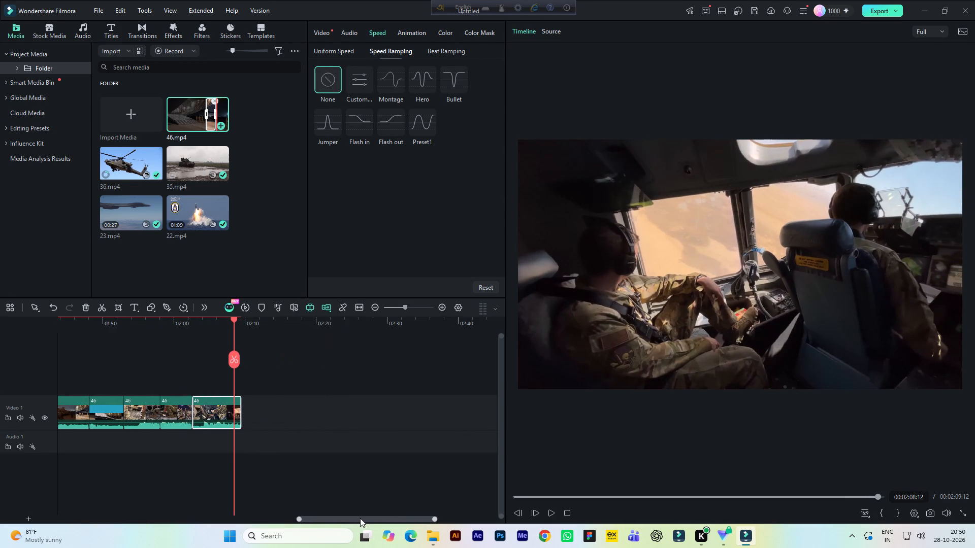
In the source view of 46.mp4, mark the in point at 00:00:39:34, where the tank scene begins.
{"action": "left_click", "coordinate": [552, 33]}
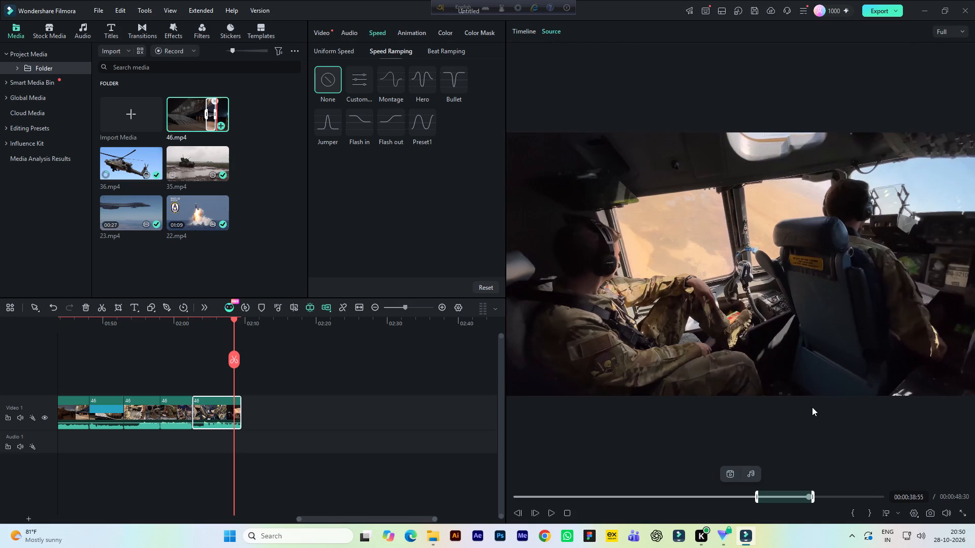
{"action": "key", "text": "space"}
{"action": "key", "text": "space"}
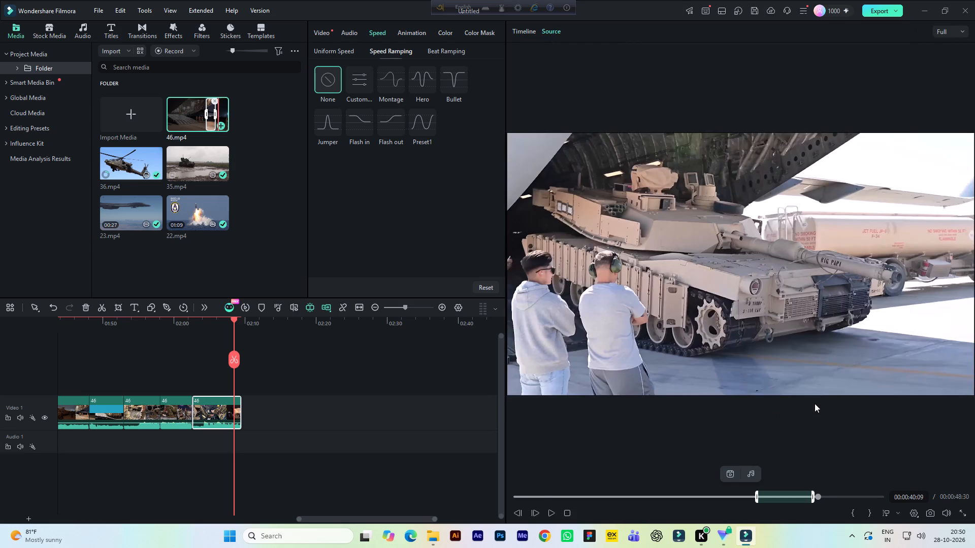
{"action": "left_click_drag", "start_coordinate": [818, 495], "coordinate": [812, 499]}
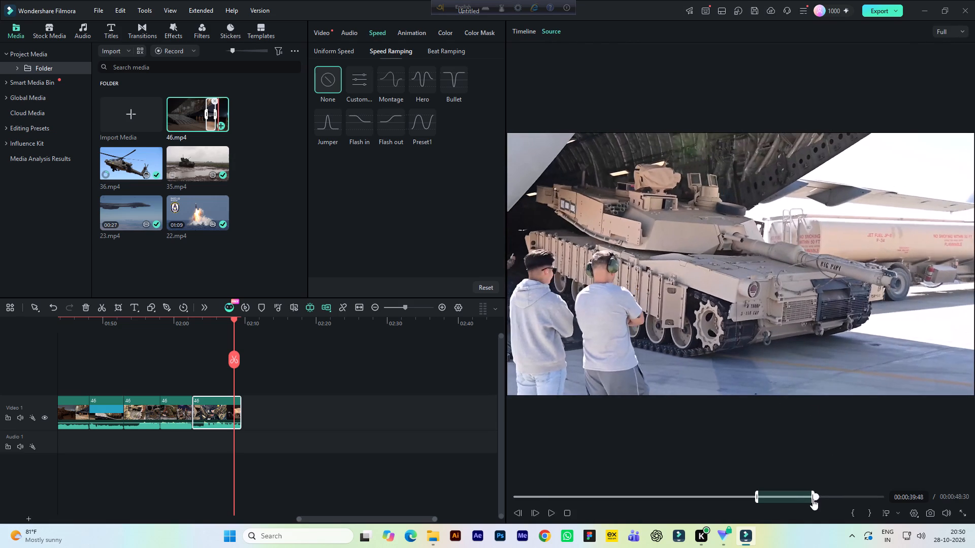
{"action": "left_click_drag", "start_coordinate": [812, 499], "coordinate": [810, 501]}
{"action": "key", "text": "space"}
{"action": "key", "text": "space"}
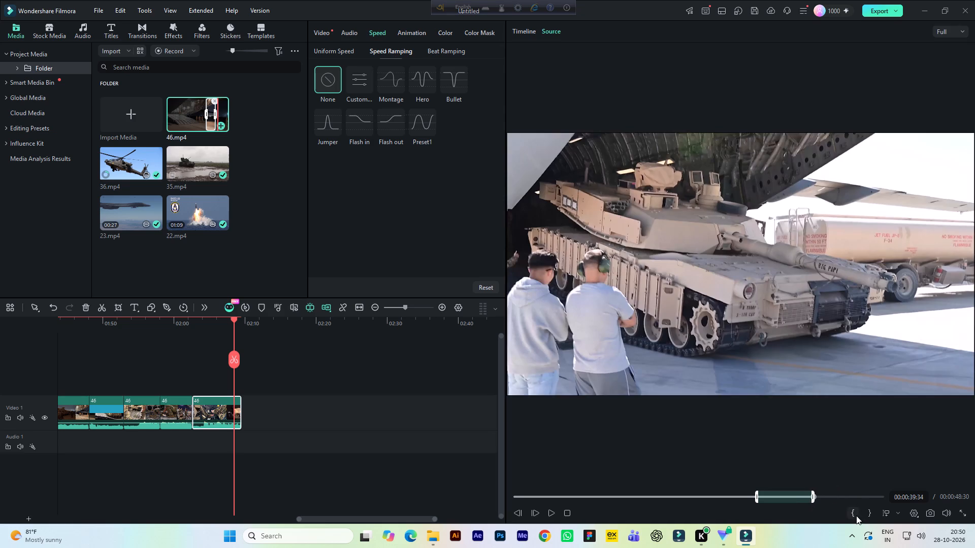
{"action": "left_click", "coordinate": [854, 514]}
Play through the tank scene in 46.mp4 and mark the out point at 00:00:47:42, near the clip's end.
{"action": "key", "text": "space"}
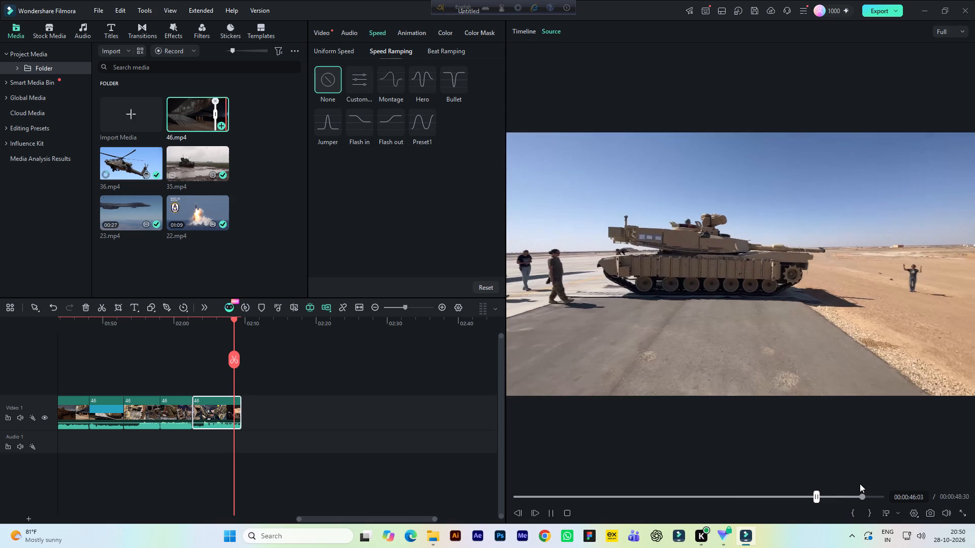
{"action": "key", "text": "space"}
{"action": "left_click", "coordinate": [871, 511]}
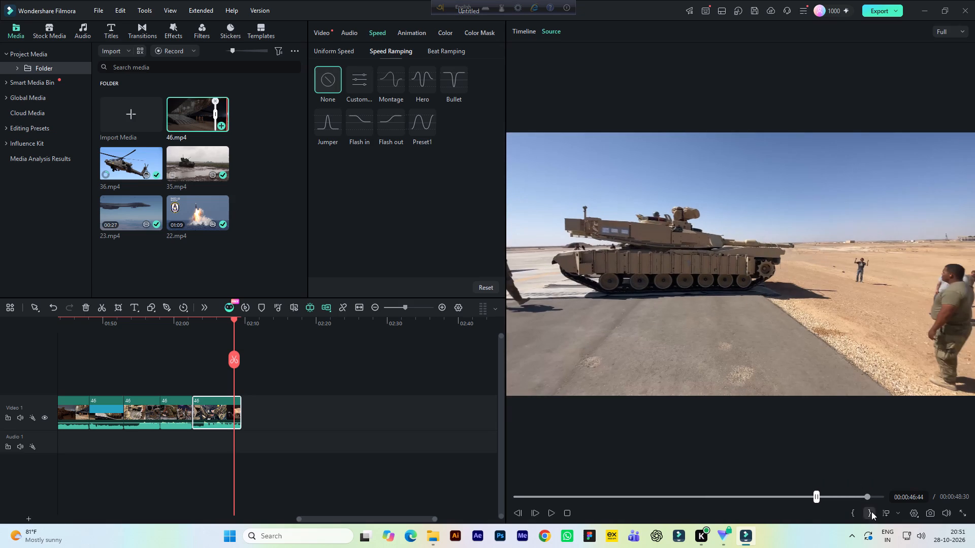
{"action": "key", "text": "space"}
{"action": "key", "text": "space"}
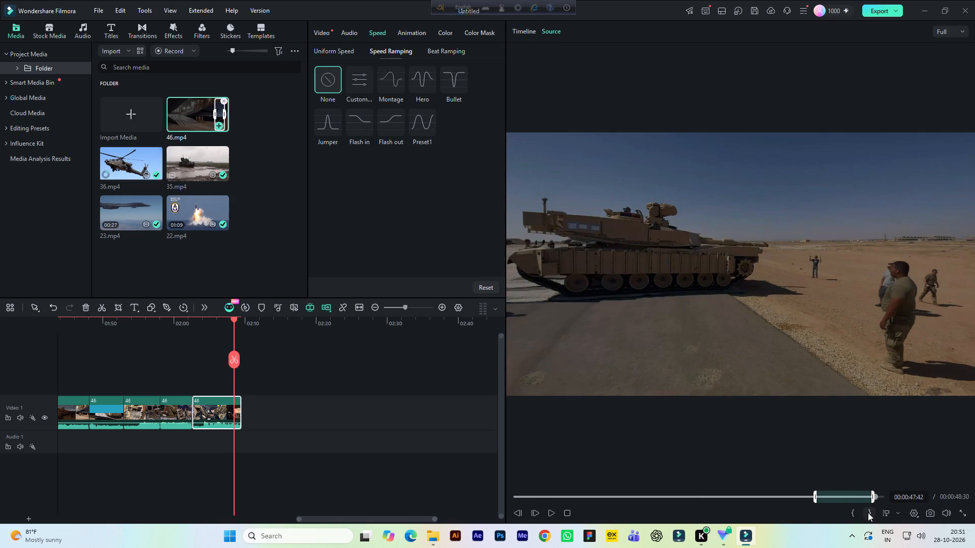
{"action": "left_click", "coordinate": [868, 512]}
Append the marked tank segment to the end of Video 1, keeping the 1920x1080 25fps project settings, and play it back.
{"action": "left_click_drag", "start_coordinate": [704, 332], "coordinate": [355, 408]}
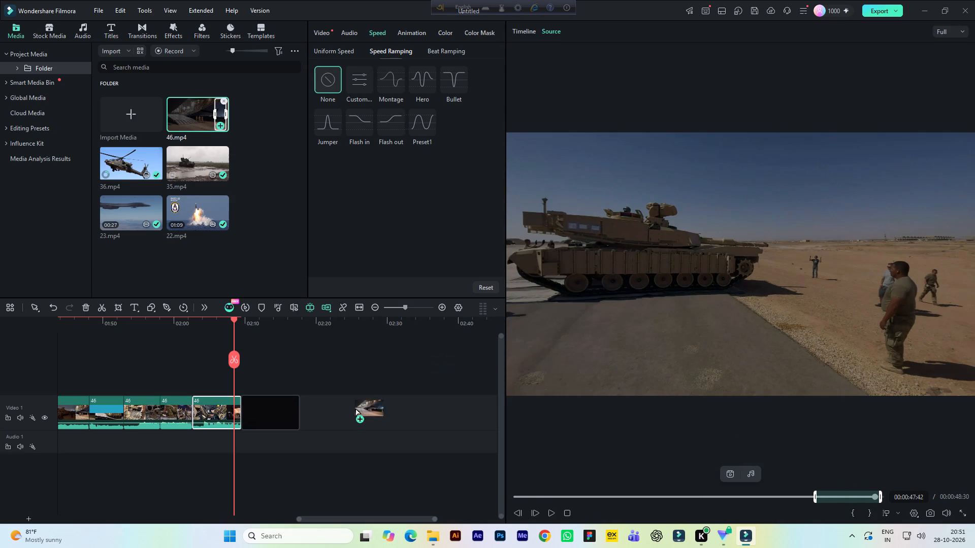
{"action": "left_click_drag", "start_coordinate": [355, 408], "coordinate": [350, 415]}
{"action": "left_click", "coordinate": [531, 293]}
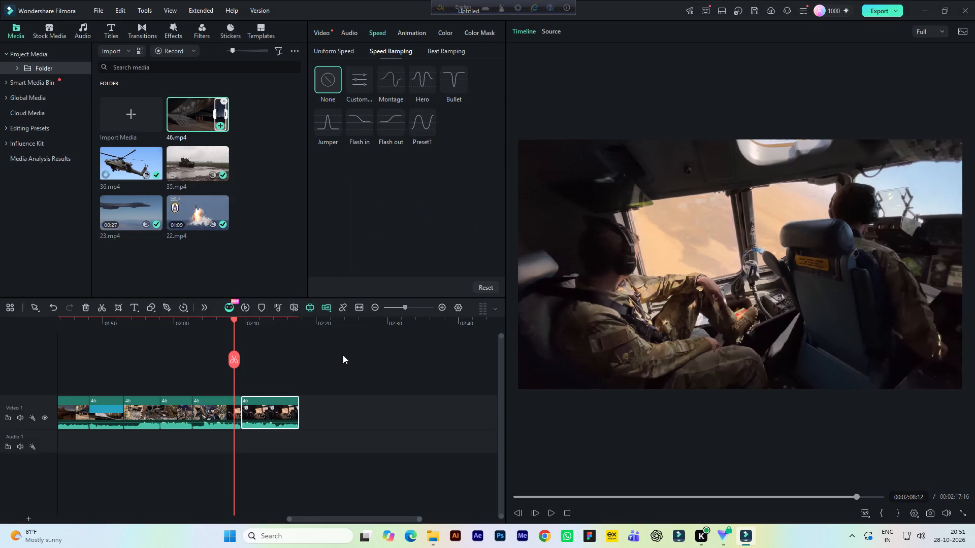
{"action": "key", "text": "space"}
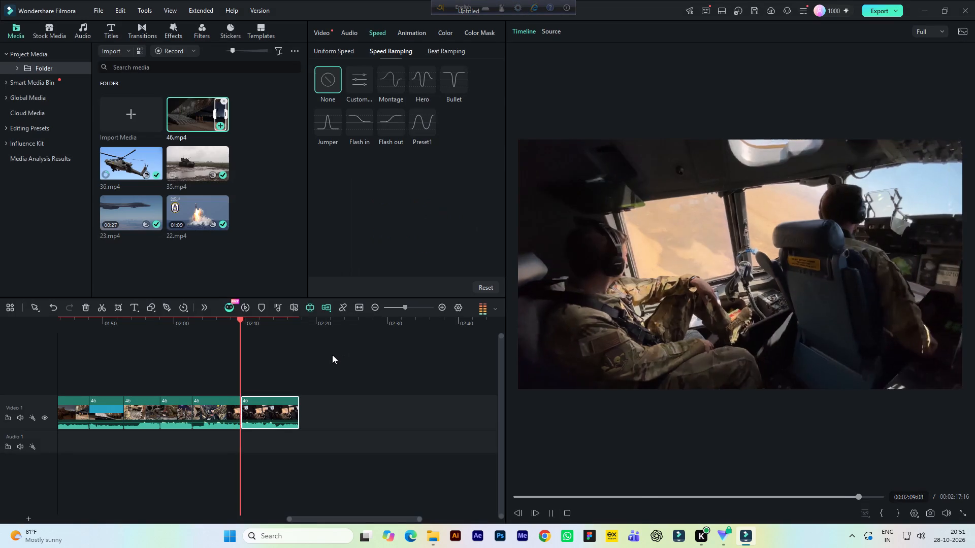
{"action": "key", "text": "space"}
{"action": "key", "text": "space"}
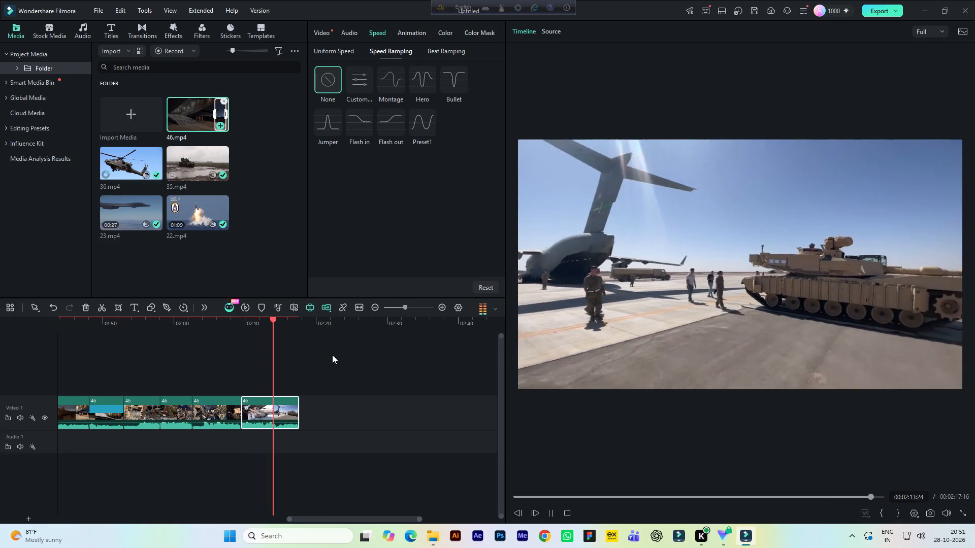
{"action": "key", "text": "space"}
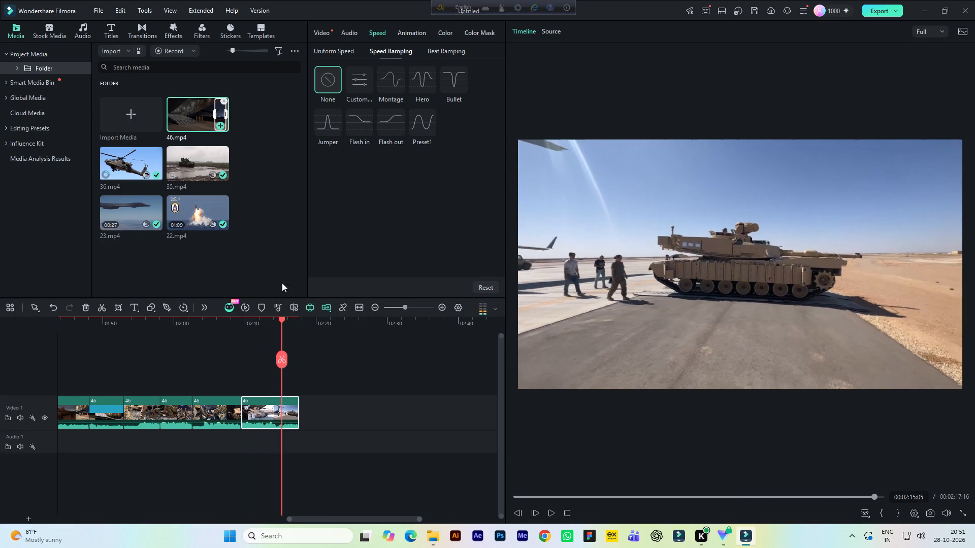
Apply the Montage speed-ramping preset to the last clip on Video 1 and preview the result.
{"action": "left_click", "coordinate": [427, 85]}
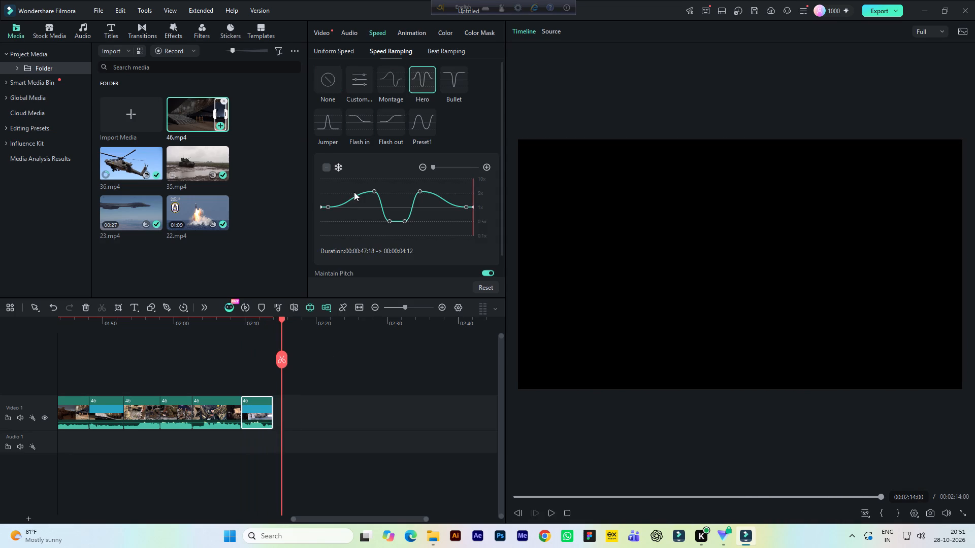
{"action": "left_click", "coordinate": [387, 77]}
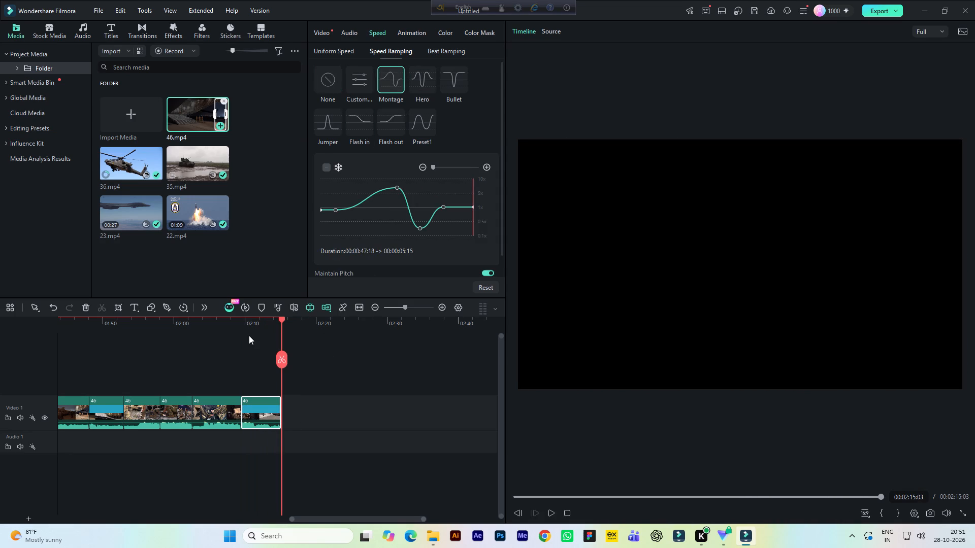
{"action": "left_click", "coordinate": [234, 321]}
{"action": "key", "text": "space"}
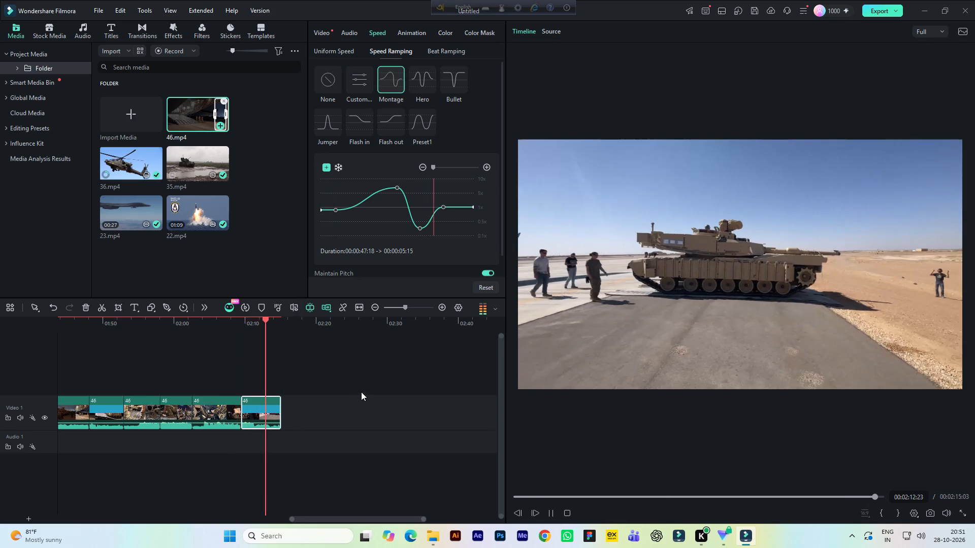
{"action": "key", "text": "space"}
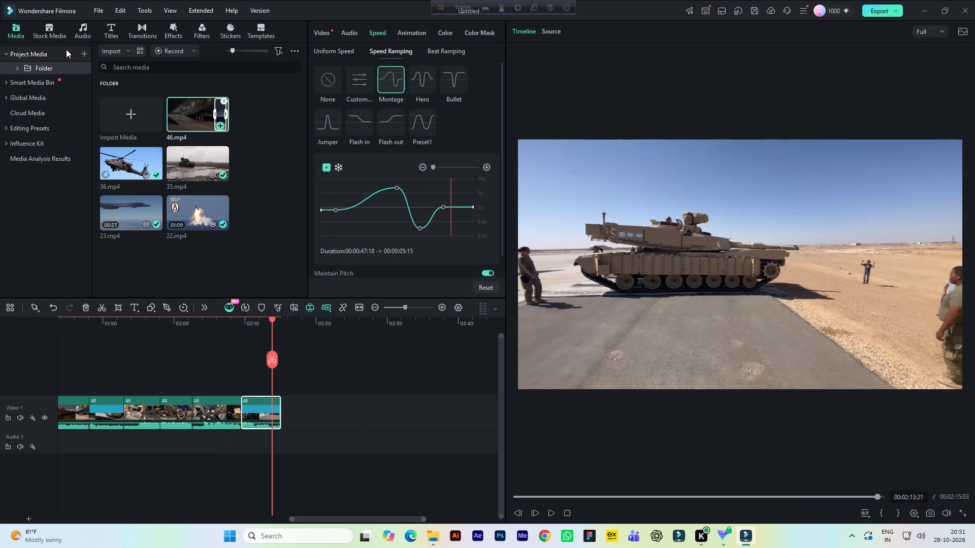
Import the videos 60 and 65 from the Post folder into the project's media folder.
{"action": "left_click", "coordinate": [261, 161]}
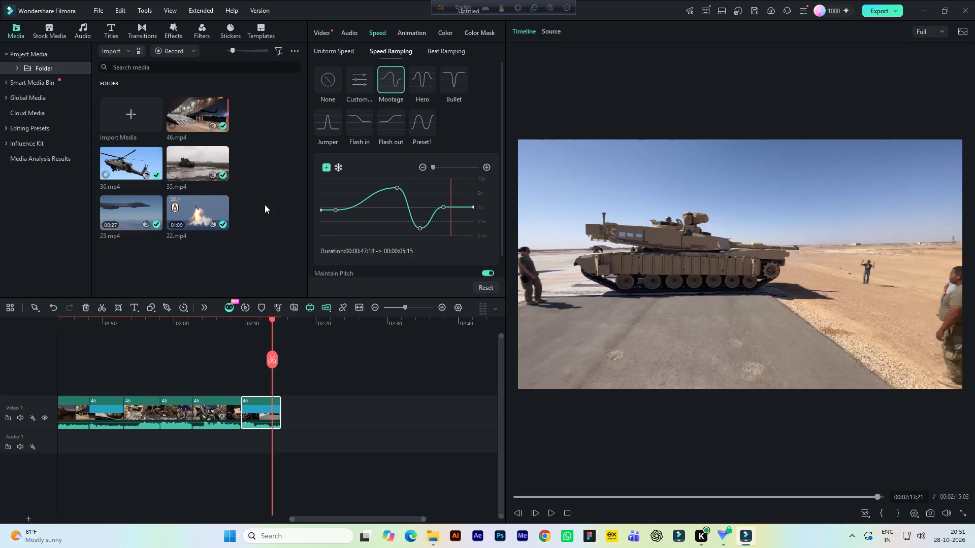
{"action": "left_click", "coordinate": [155, 122]}
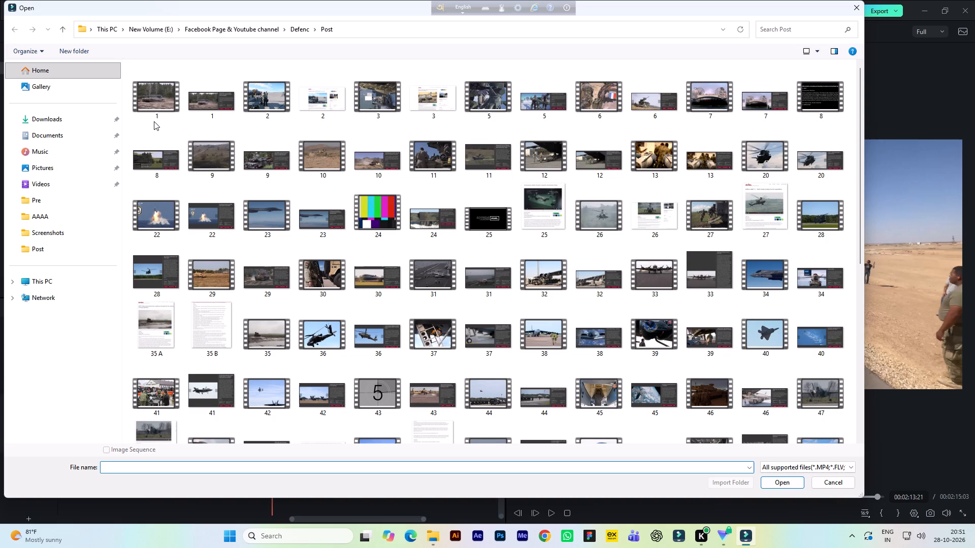
{"action": "scroll", "coordinate": [384, 354], "scroll_direction": "down", "scroll_amount": 5}
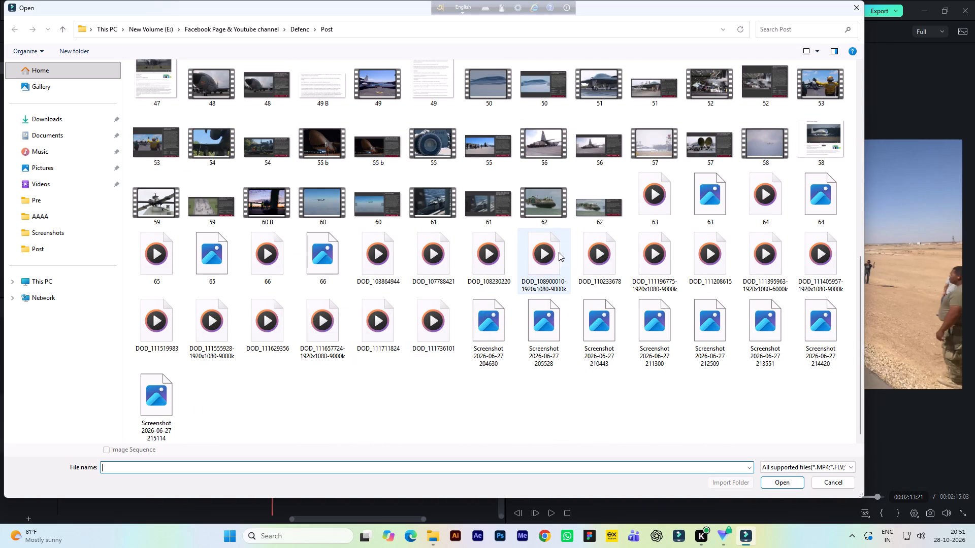
{"action": "scroll", "coordinate": [581, 258], "scroll_direction": "down", "scroll_amount": 1}
{"action": "scroll", "coordinate": [592, 284], "scroll_direction": "up", "scroll_amount": 1}
{"action": "scroll", "coordinate": [593, 284], "scroll_direction": "down", "scroll_amount": 2}
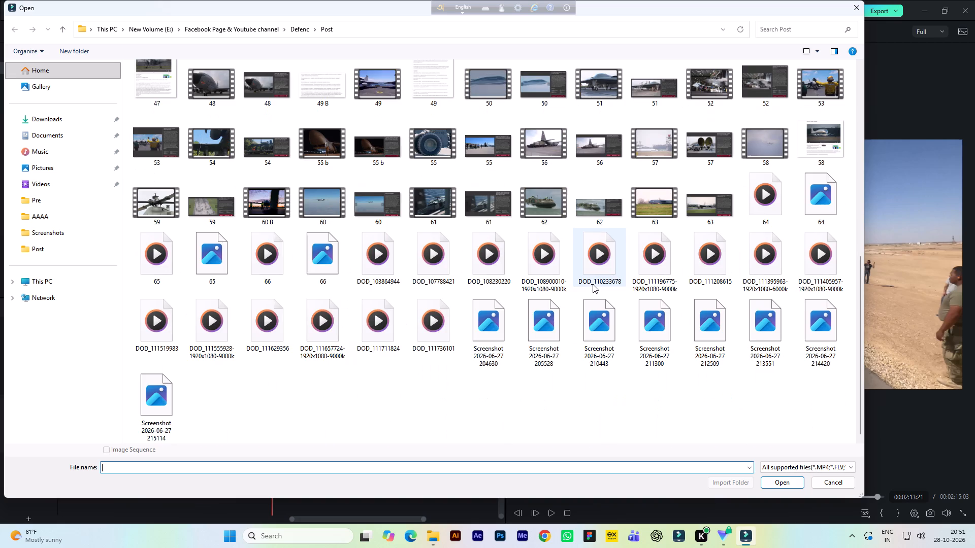
{"action": "scroll", "coordinate": [593, 284], "scroll_direction": "down", "scroll_amount": 1}
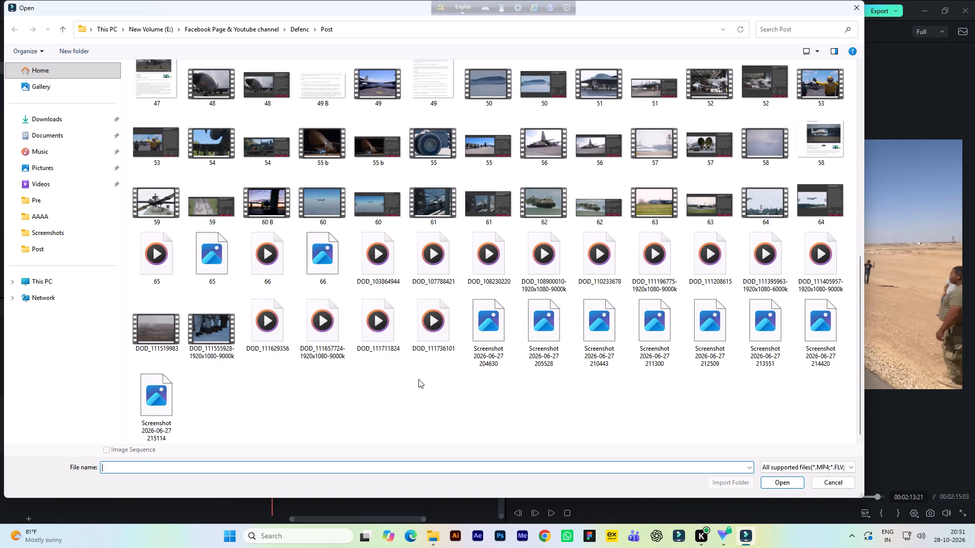
{"action": "scroll", "coordinate": [434, 279], "scroll_direction": "up", "scroll_amount": 2}
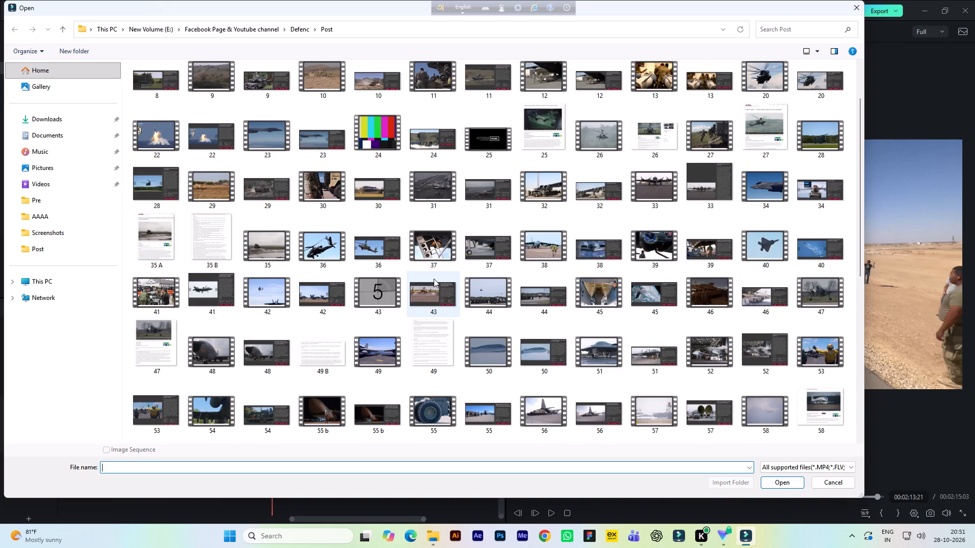
{"action": "scroll", "coordinate": [434, 279], "scroll_direction": "down", "scroll_amount": 5}
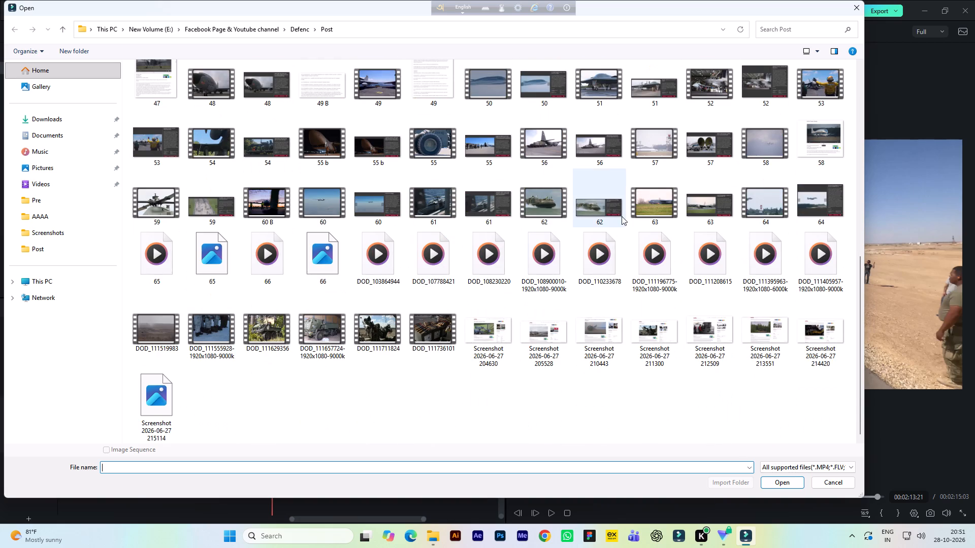
{"action": "scroll", "coordinate": [719, 213], "scroll_direction": "up", "scroll_amount": 1}
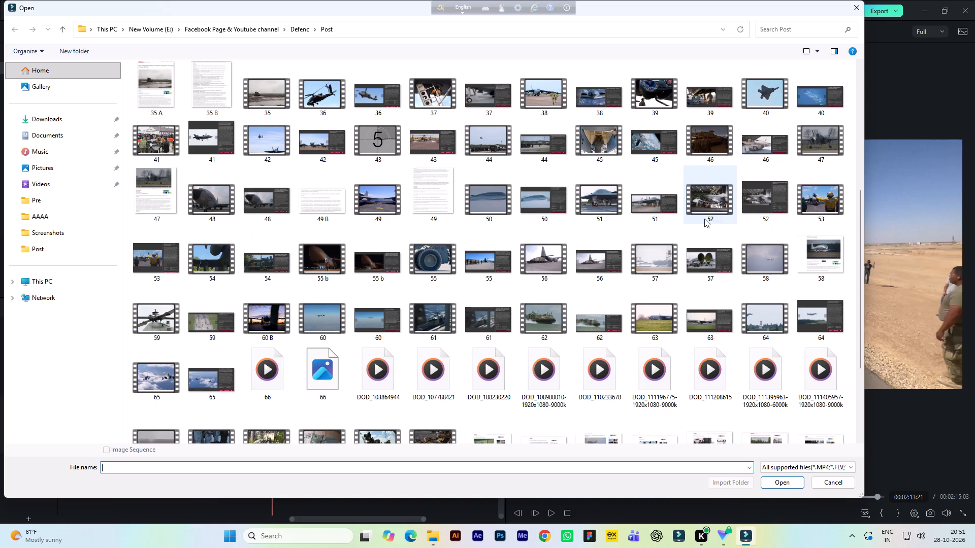
{"action": "scroll", "coordinate": [437, 311], "scroll_direction": "down", "scroll_amount": 1}
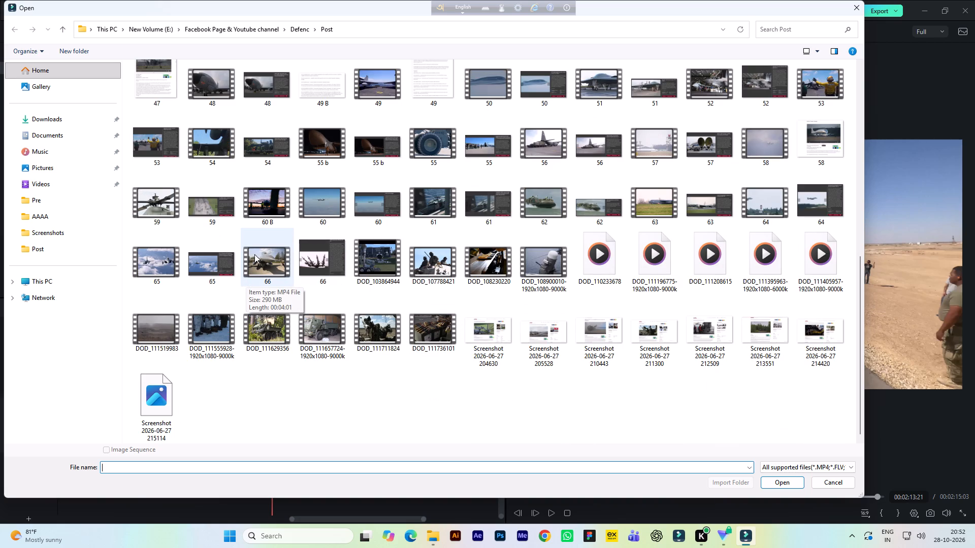
{"action": "left_click", "coordinate": [320, 209]}
{"action": "left_click", "coordinate": [171, 263], "text": "ctrl"}
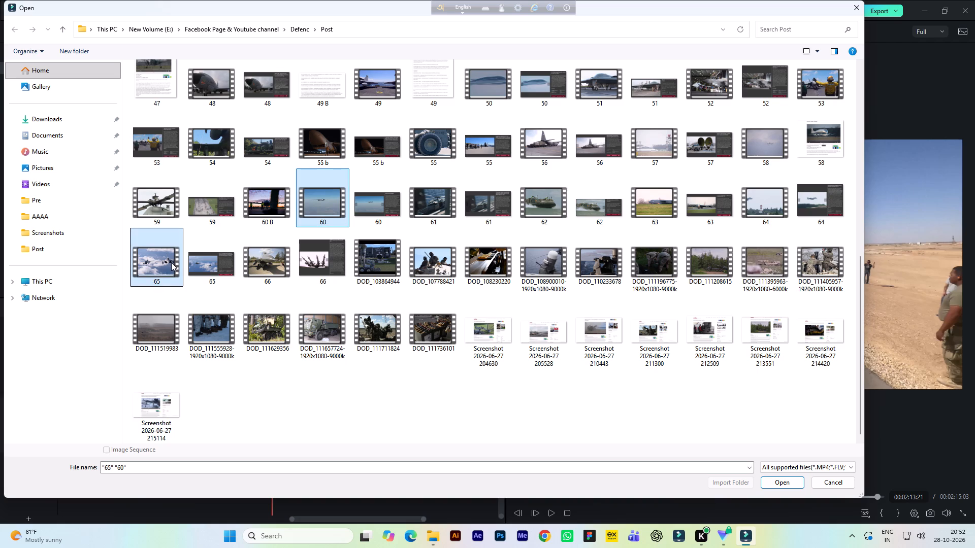
{"action": "key", "text": "Return"}
{"action": "left_click", "coordinate": [271, 205]}
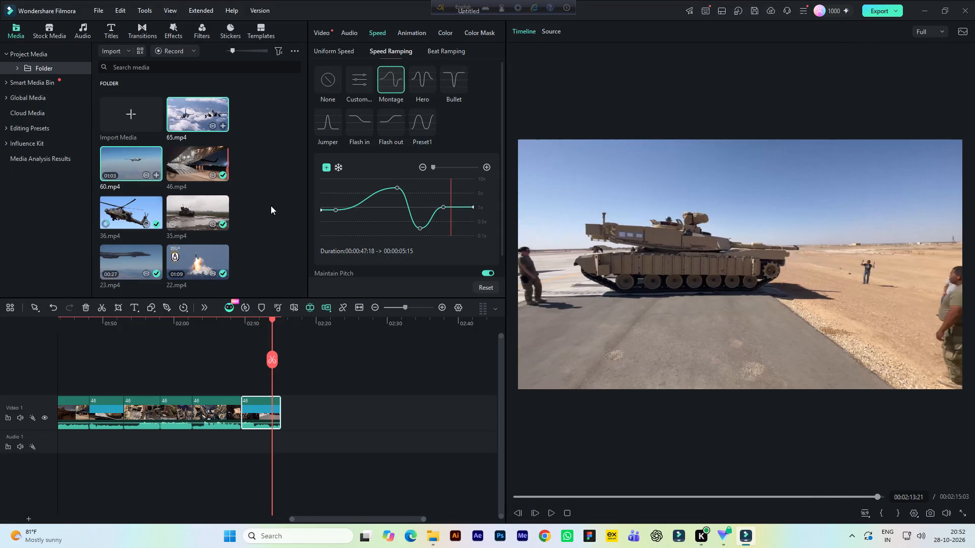
Open 60.mp4 in the source view and mark the in point at 00:00:00:14, near the clip's start.
{"action": "left_click", "coordinate": [131, 168]}
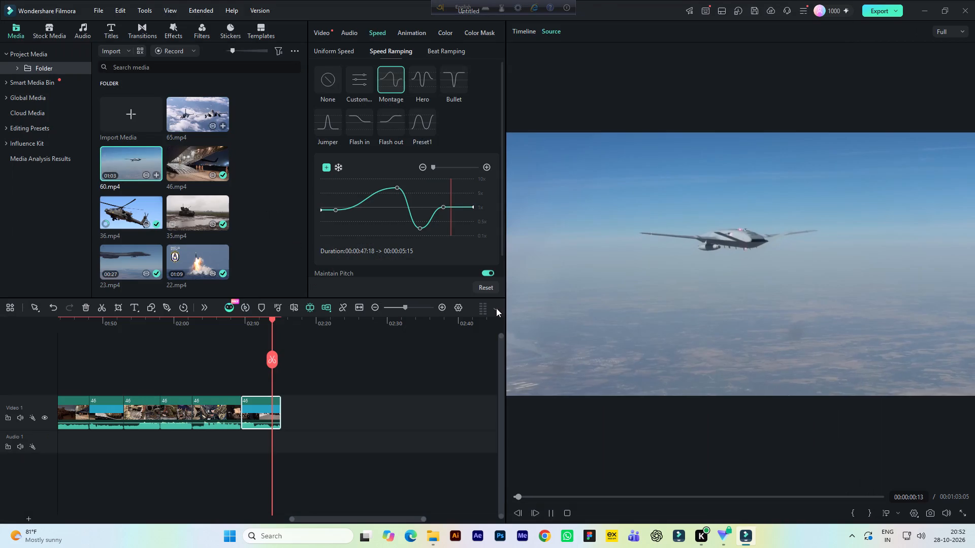
{"action": "key", "text": "space"}
{"action": "left_click_drag", "start_coordinate": [521, 494], "coordinate": [514, 497]}
{"action": "key", "text": "space"}
{"action": "key", "text": "space"}
{"action": "left_click", "coordinate": [853, 512]}
Skim through the drone footage in 60.mp4 from the start to near its end.
{"action": "key", "text": "space"}
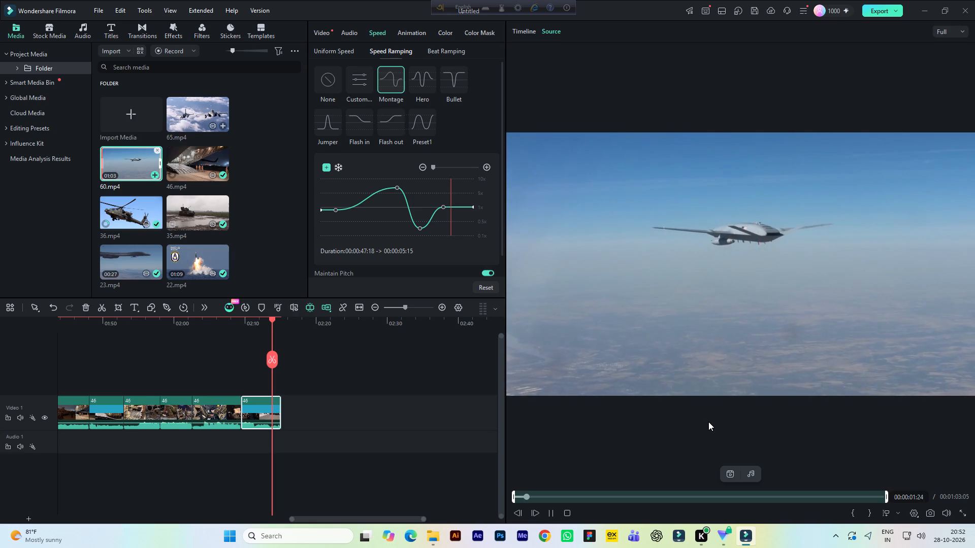
{"action": "left_click", "coordinate": [554, 495]}
{"action": "left_click", "coordinate": [569, 496]}
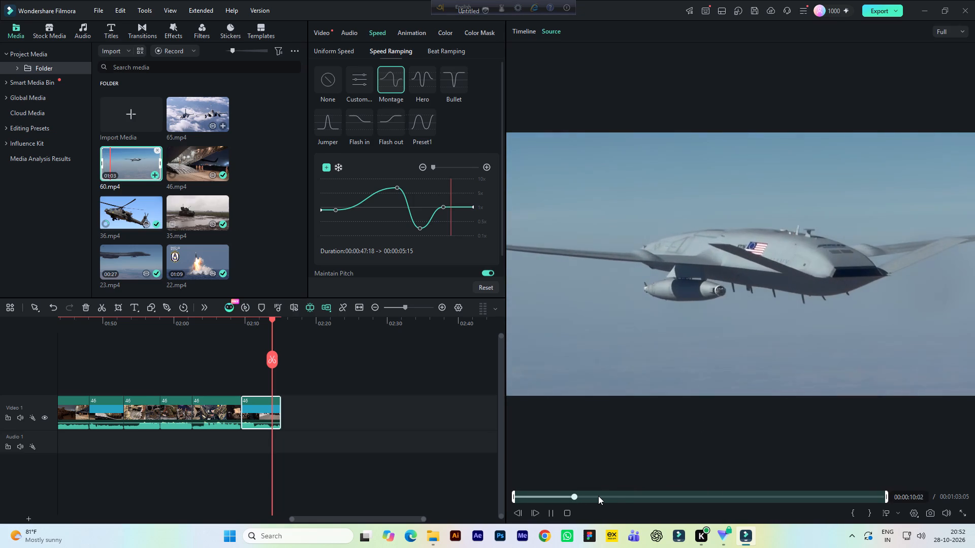
{"action": "left_click", "coordinate": [598, 496]}
{"action": "left_click", "coordinate": [624, 496]}
{"action": "left_click", "coordinate": [665, 498]}
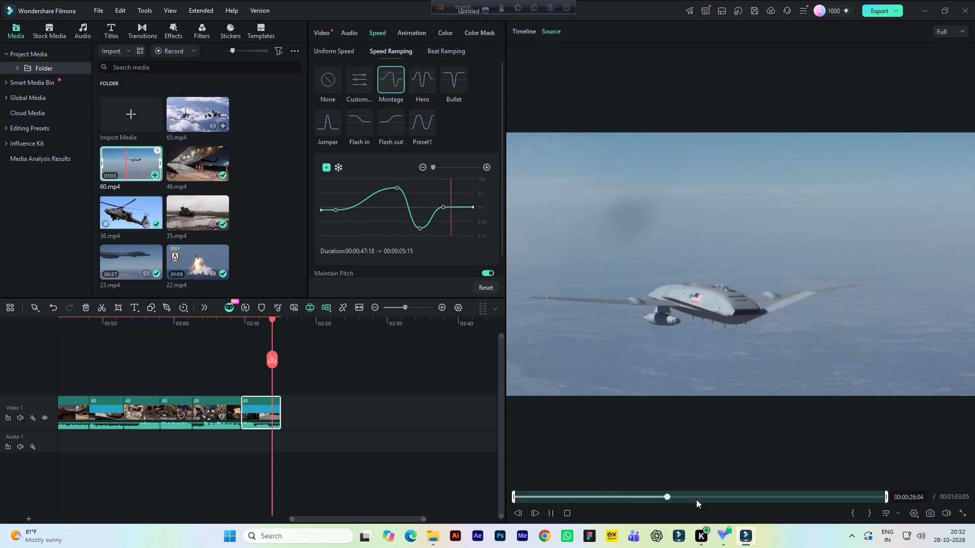
{"action": "left_click", "coordinate": [696, 499]}
{"action": "left_click", "coordinate": [734, 499]}
{"action": "left_click", "coordinate": [769, 499]}
{"action": "left_click", "coordinate": [802, 499]}
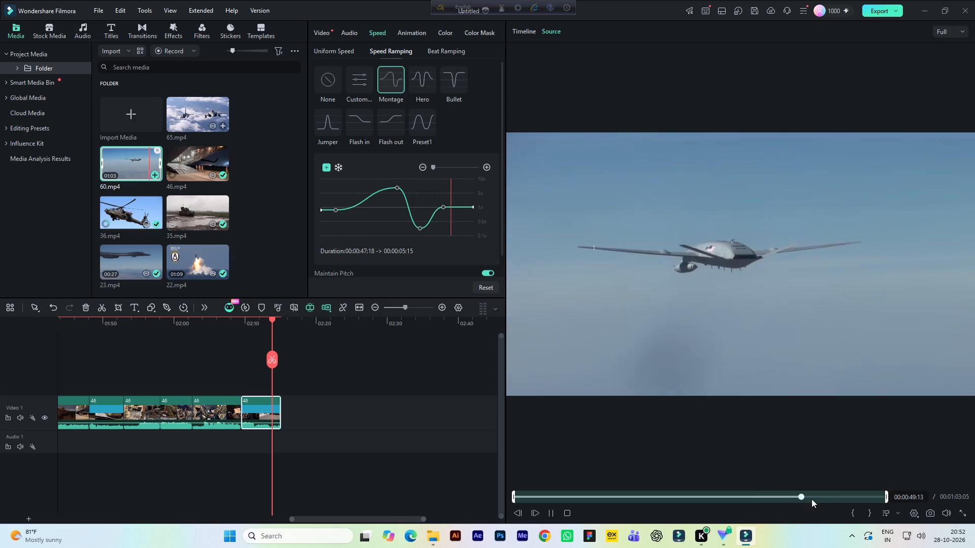
{"action": "left_click", "coordinate": [824, 499]}
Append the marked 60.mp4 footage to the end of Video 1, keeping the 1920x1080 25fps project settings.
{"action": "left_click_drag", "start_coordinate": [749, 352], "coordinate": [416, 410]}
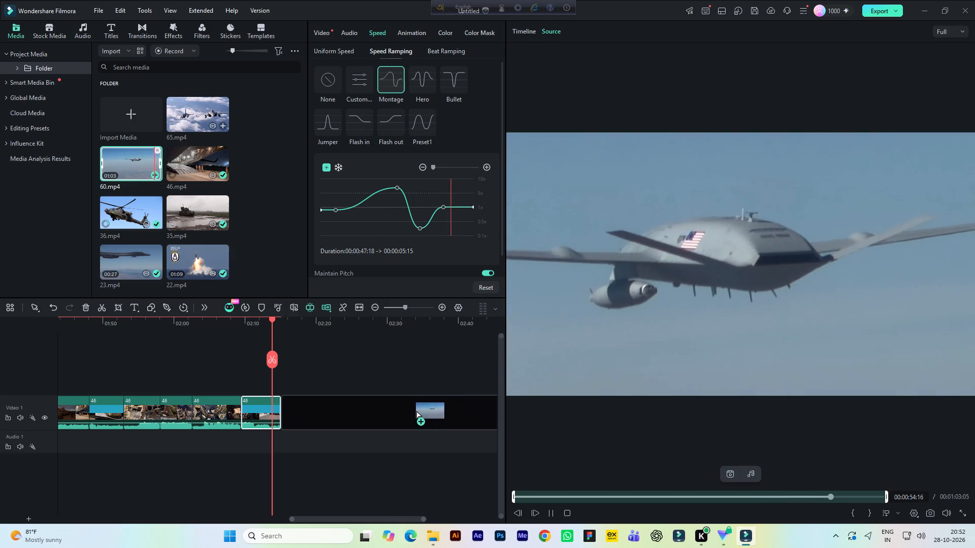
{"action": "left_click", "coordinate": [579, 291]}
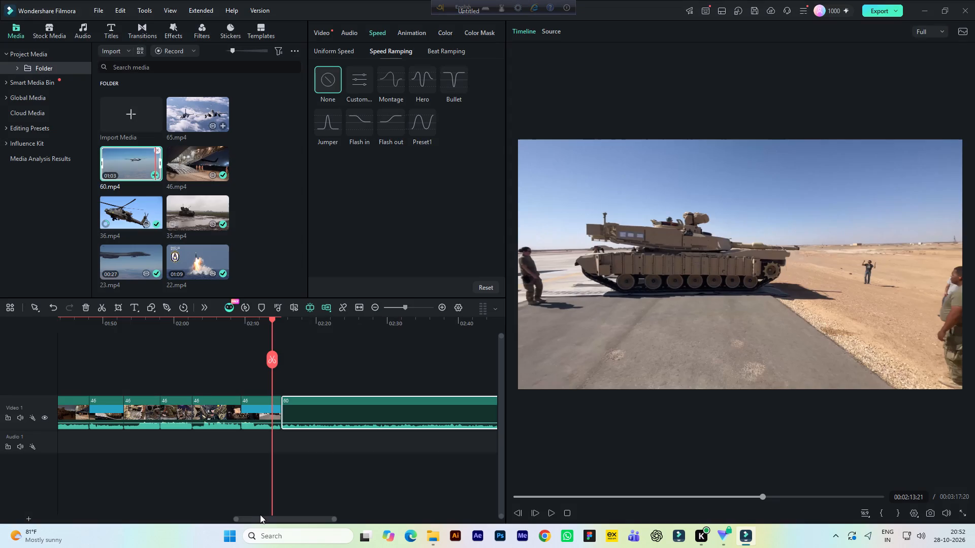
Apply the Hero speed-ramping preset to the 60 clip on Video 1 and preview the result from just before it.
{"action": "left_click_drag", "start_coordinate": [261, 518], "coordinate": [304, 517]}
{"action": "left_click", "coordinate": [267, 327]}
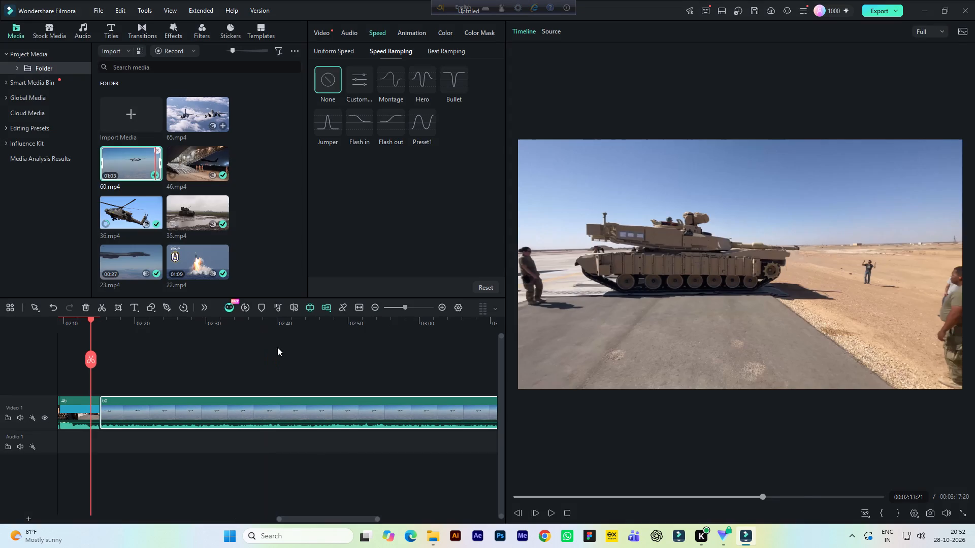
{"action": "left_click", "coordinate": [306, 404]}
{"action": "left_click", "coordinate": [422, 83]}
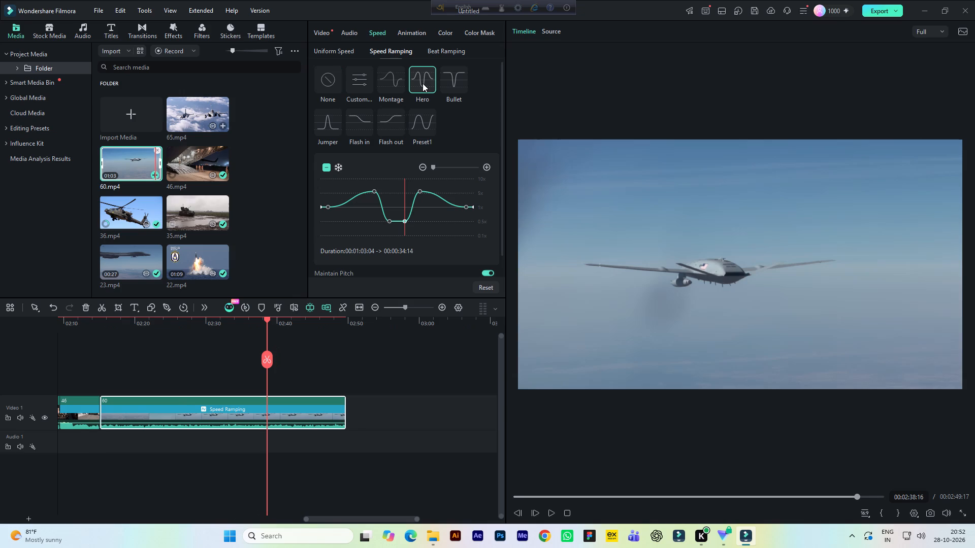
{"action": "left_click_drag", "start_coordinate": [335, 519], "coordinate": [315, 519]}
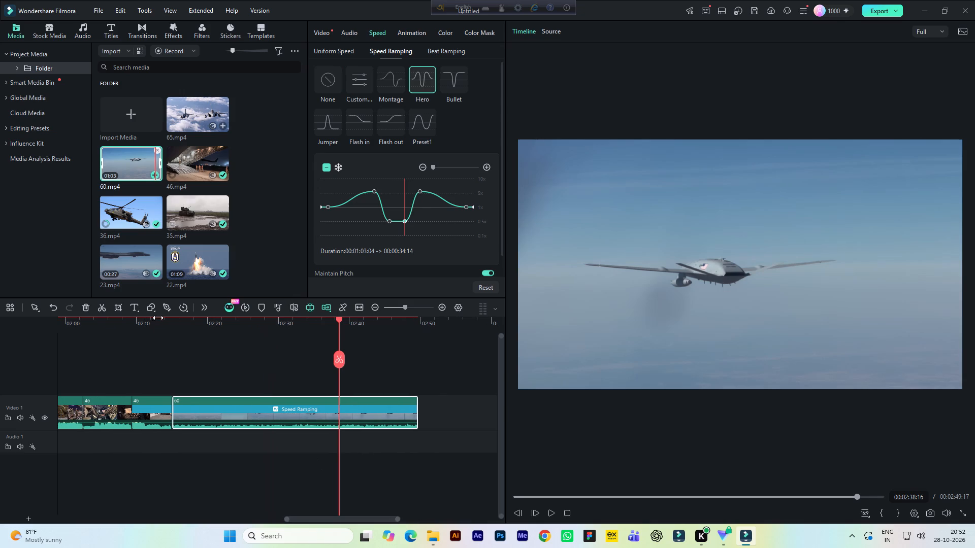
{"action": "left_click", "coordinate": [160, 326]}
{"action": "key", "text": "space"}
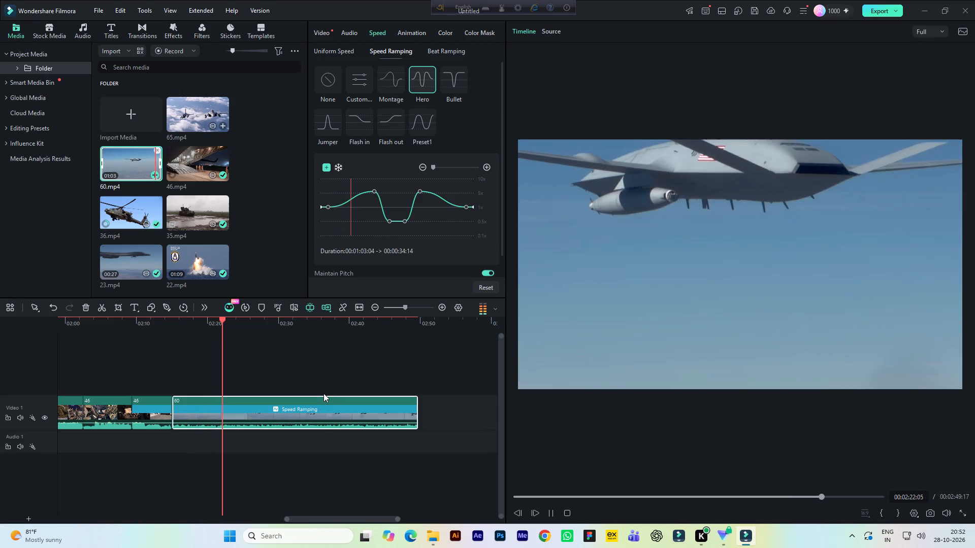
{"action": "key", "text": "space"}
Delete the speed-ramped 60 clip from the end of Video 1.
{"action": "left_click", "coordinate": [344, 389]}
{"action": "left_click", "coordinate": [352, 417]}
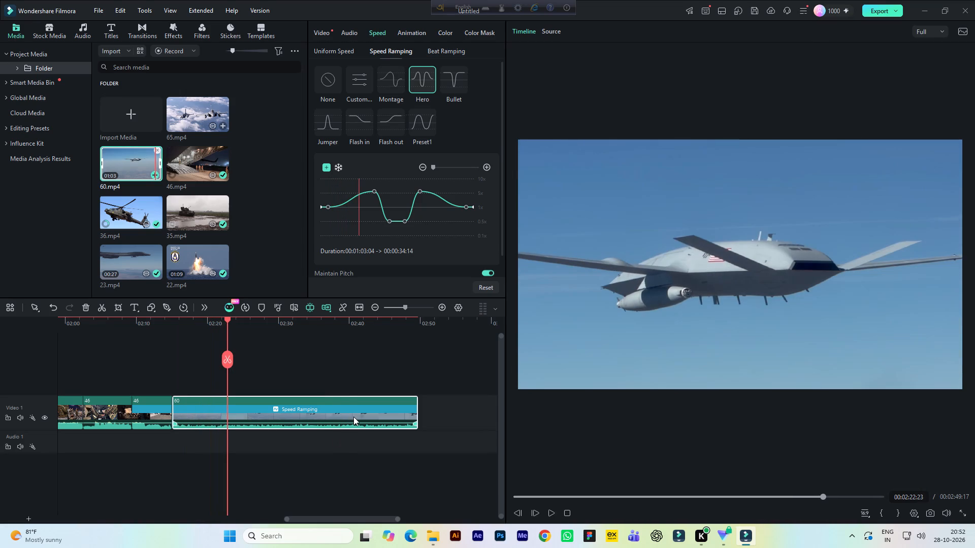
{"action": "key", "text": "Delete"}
In the source view of 60.mp4, mark the in point at 00:00:06:05, before the close-up of the drone.
{"action": "left_click", "coordinate": [549, 33]}
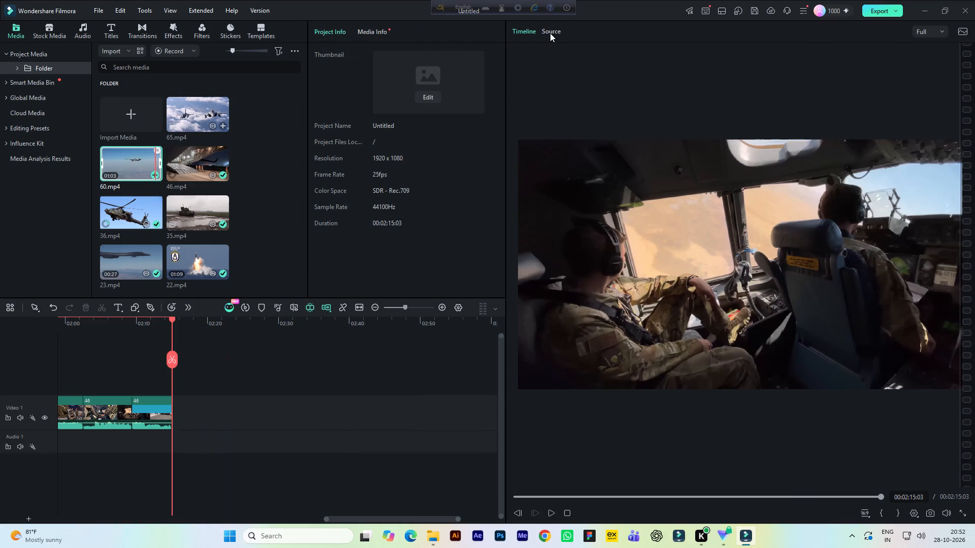
{"action": "left_click", "coordinate": [564, 499]}
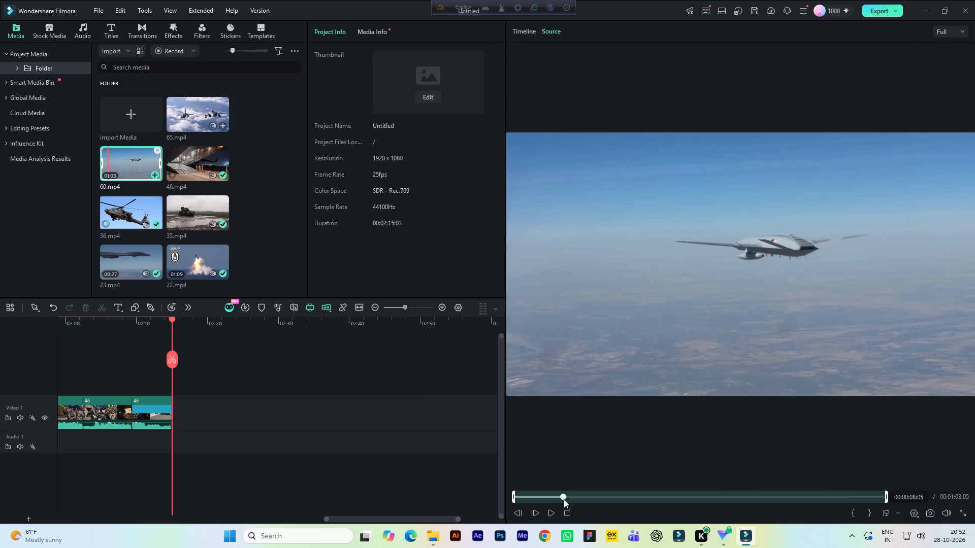
{"action": "key", "text": "space"}
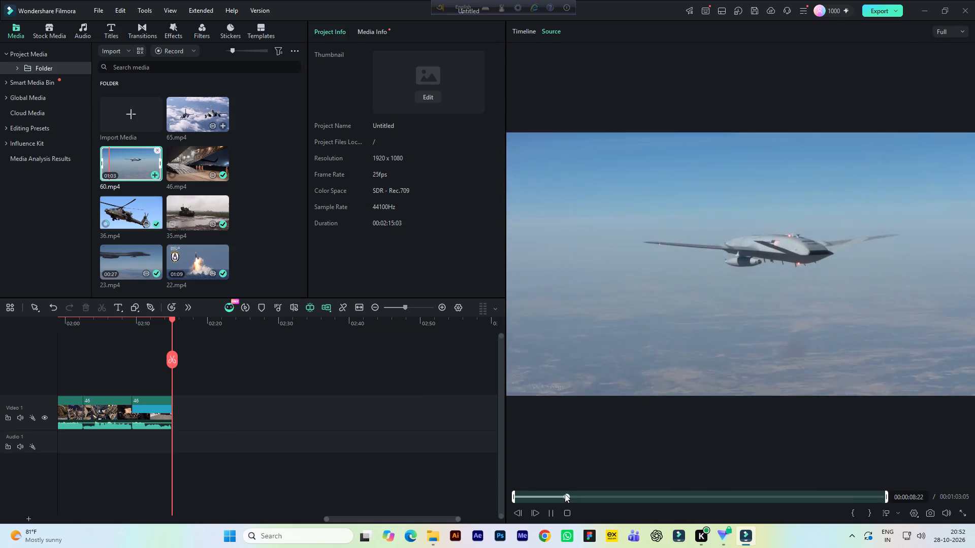
{"action": "key", "text": "space"}
{"action": "left_click", "coordinate": [552, 493]}
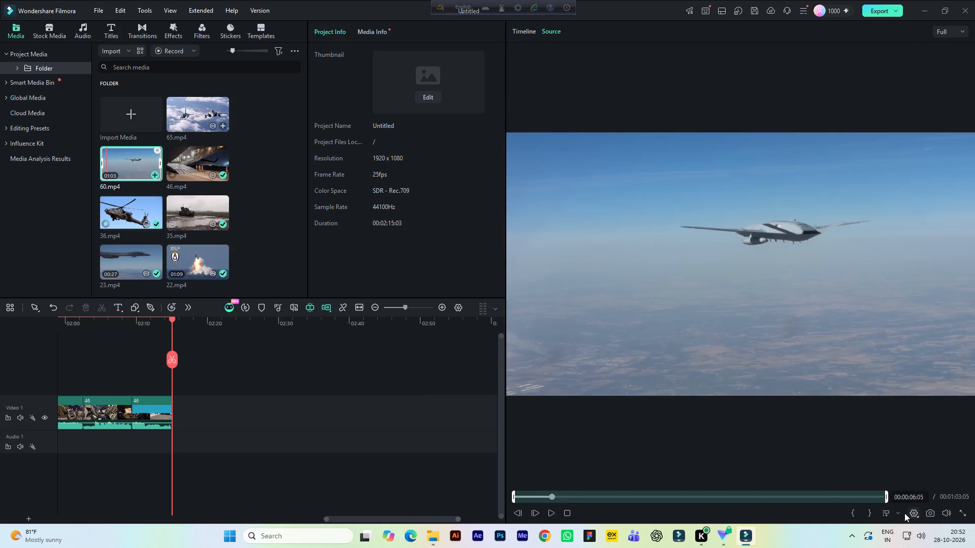
{"action": "left_click", "coordinate": [855, 511]}
Play through the drone close-up in 60.mp4 and mark the out point at 00:00:12:11.
{"action": "key", "text": "space"}
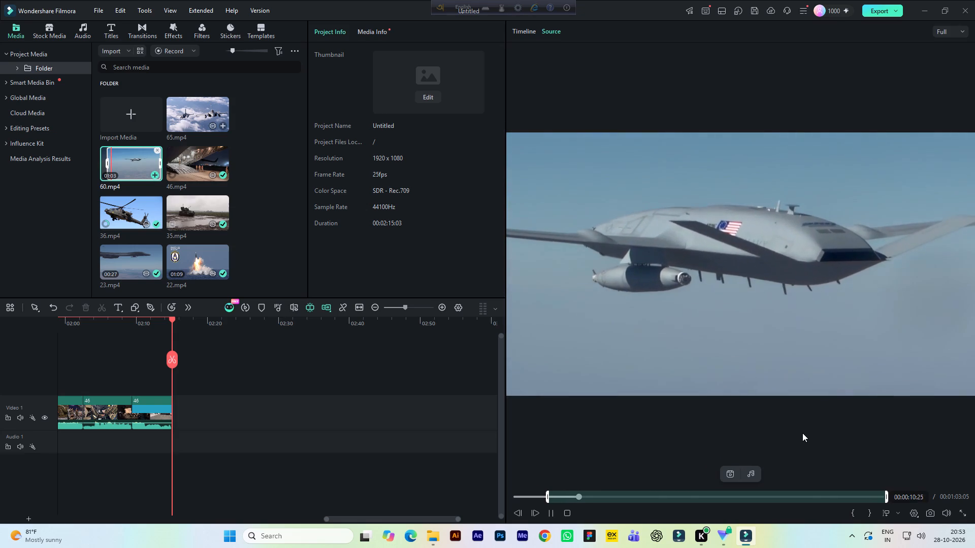
{"action": "key", "text": "space"}
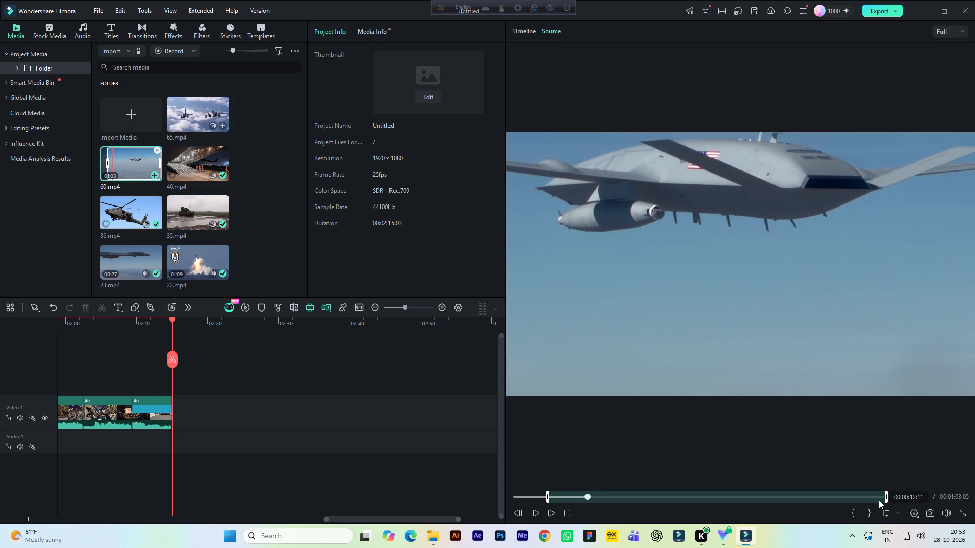
{"action": "left_click", "coordinate": [868, 515]}
Append the marked drone segment to the end of Video 1, keeping the 1920x1080 25fps project settings, and play it back.
{"action": "left_click_drag", "start_coordinate": [735, 353], "coordinate": [676, 353]}
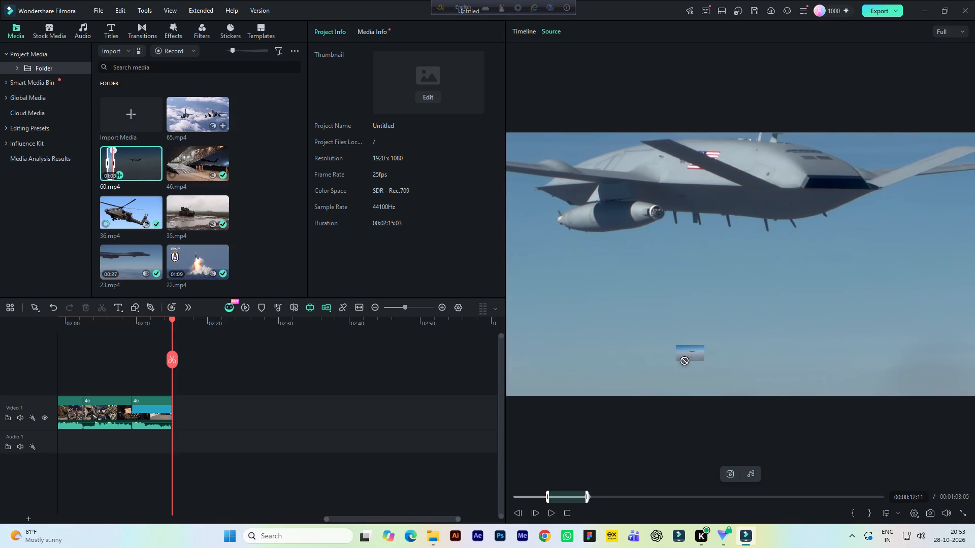
{"action": "left_click_drag", "start_coordinate": [676, 353], "coordinate": [290, 407]}
{"action": "left_click", "coordinate": [504, 286]}
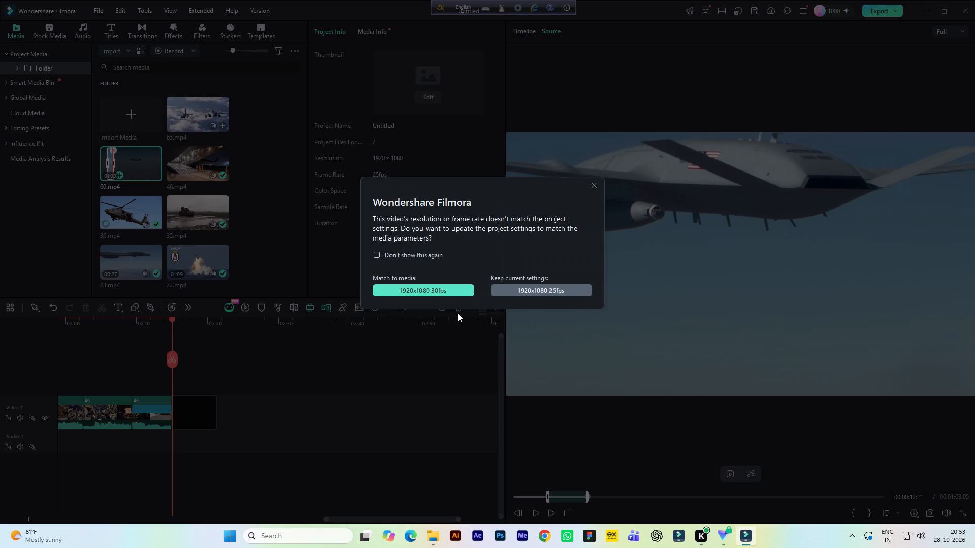
{"action": "key", "text": "space"}
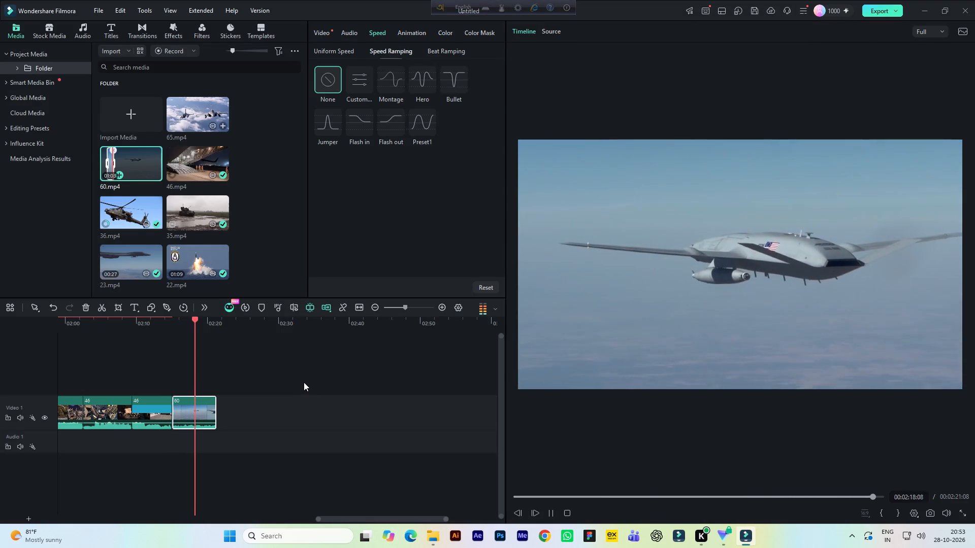
{"action": "key", "text": "space"}
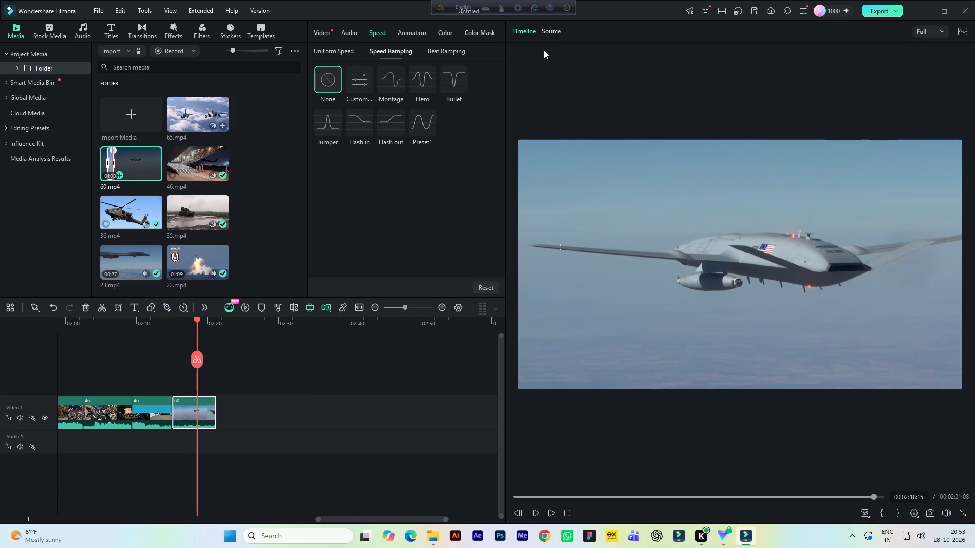
In the source view of 60.mp4, mark the next drone segment from about 00:00:18 to 00:00:22:10.
{"action": "left_click", "coordinate": [551, 31]}
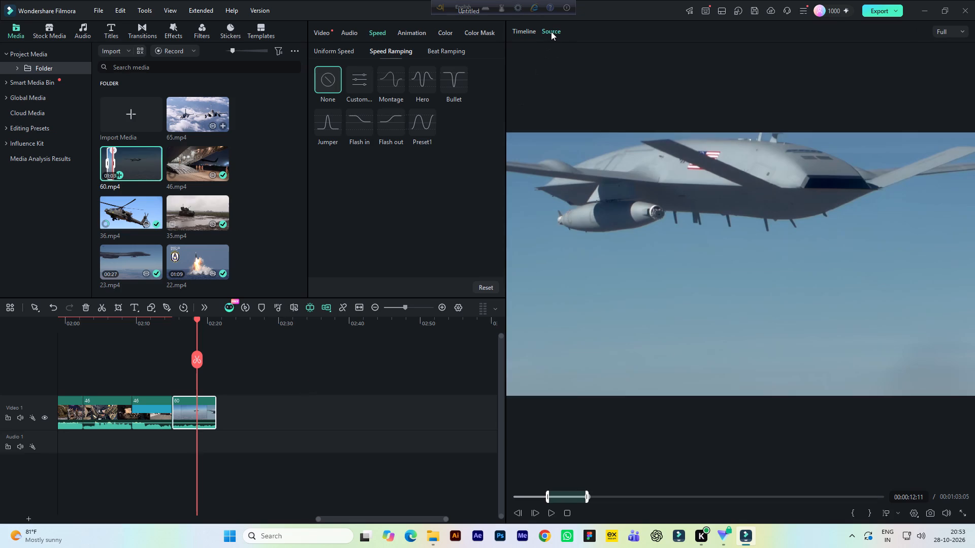
{"action": "key", "text": "space"}
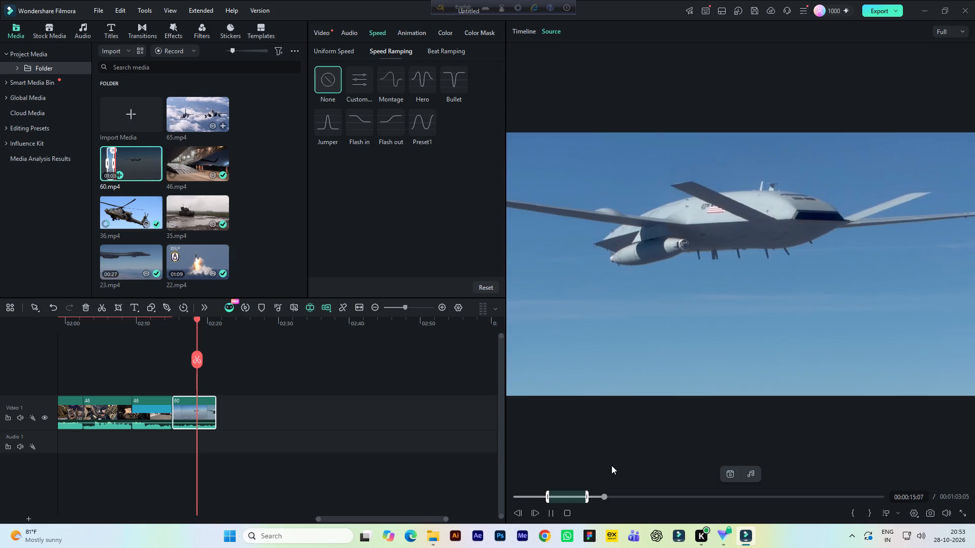
{"action": "left_click", "coordinate": [613, 495]}
{"action": "left_click", "coordinate": [620, 496]}
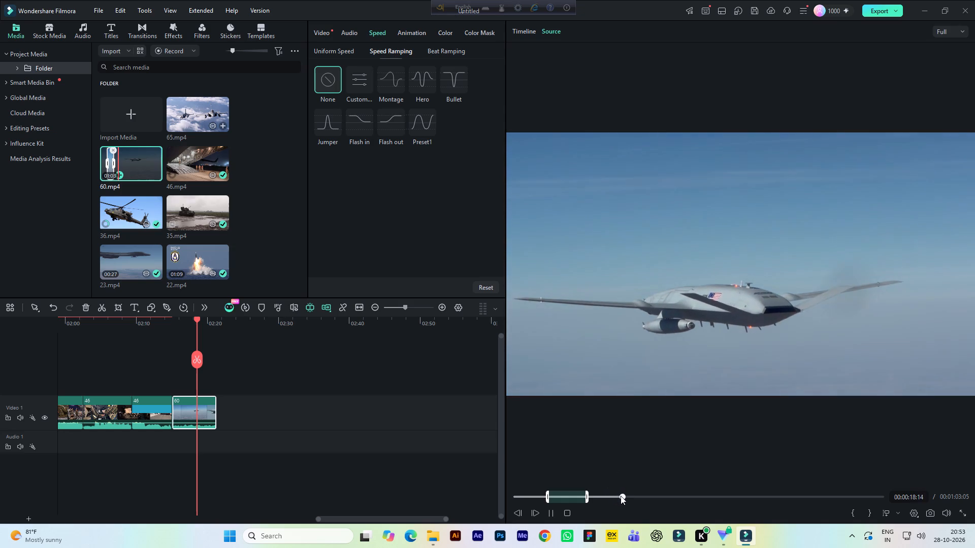
{"action": "key", "text": "space"}
{"action": "left_click", "coordinate": [856, 514]}
{"action": "key", "text": "space"}
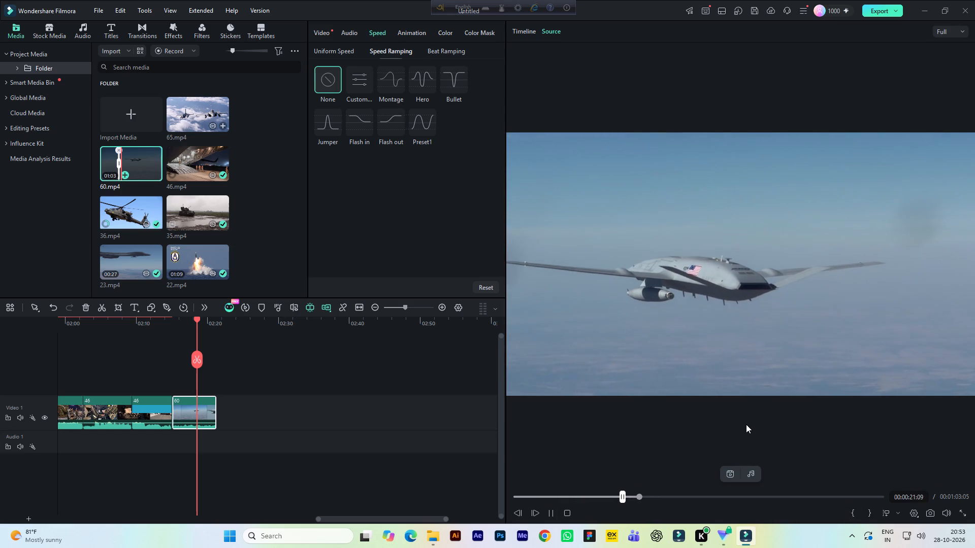
{"action": "key", "text": "space"}
{"action": "left_click", "coordinate": [873, 516]}
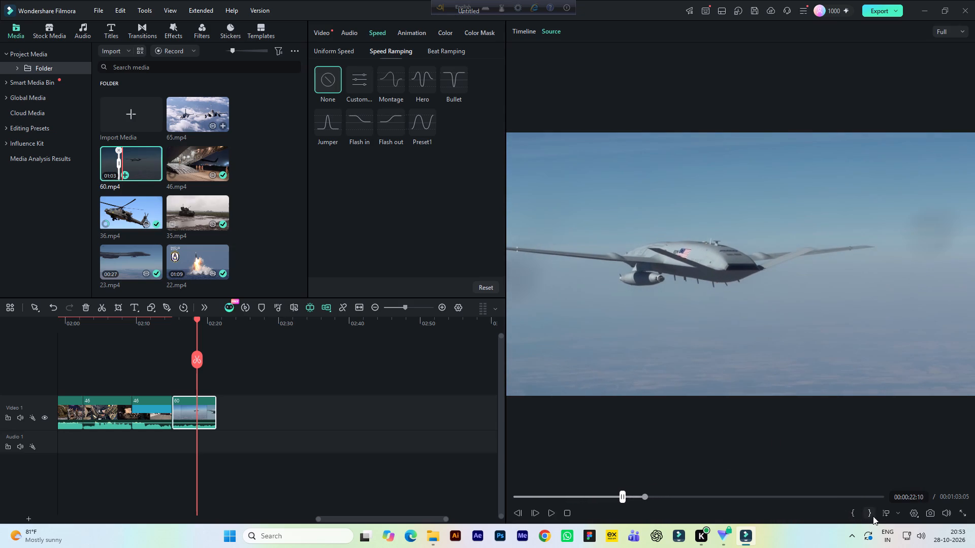
Append the marked drone segment to the end of Video 1, keeping the 1920x1080 25fps project settings, and play it back.
{"action": "left_click_drag", "start_coordinate": [788, 362], "coordinate": [313, 406]}
{"action": "left_click", "coordinate": [527, 289]}
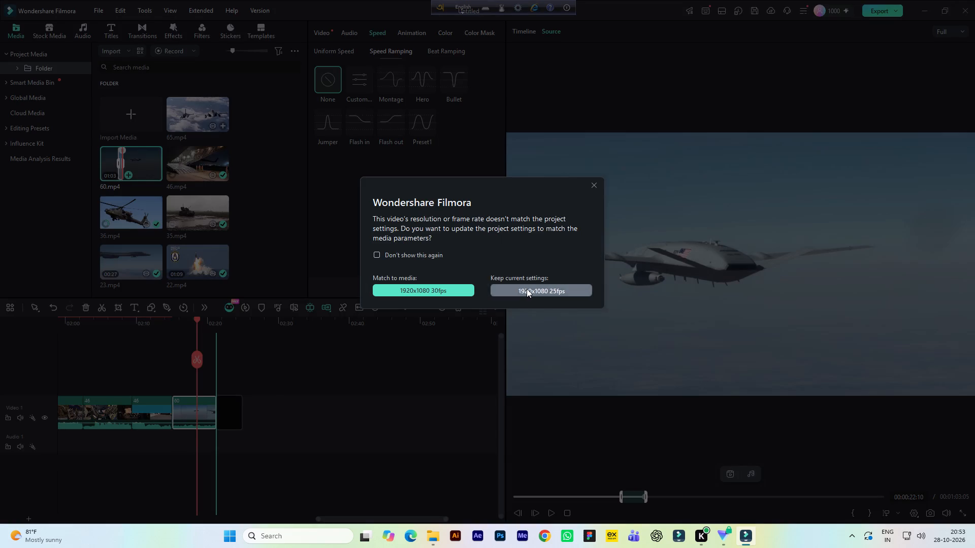
{"action": "key", "text": "space"}
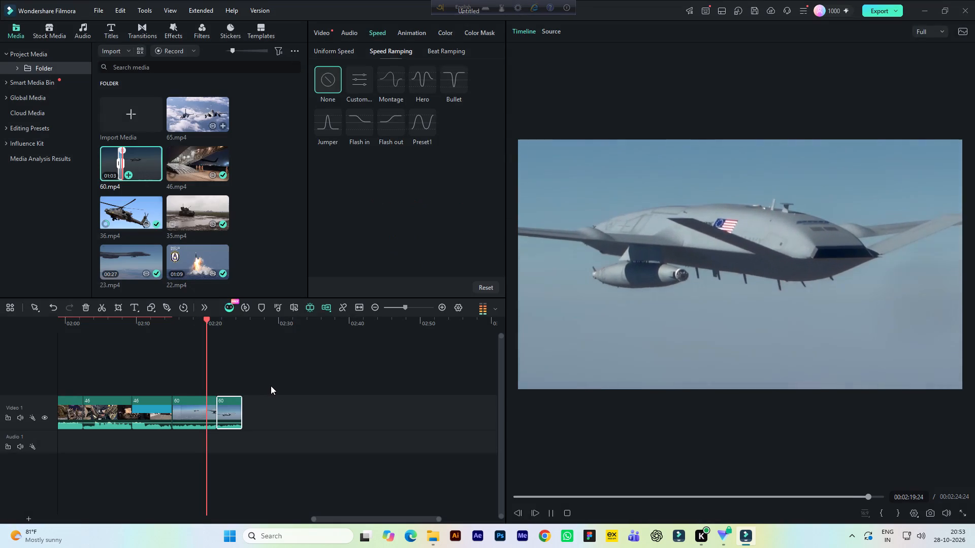
{"action": "key", "text": "space"}
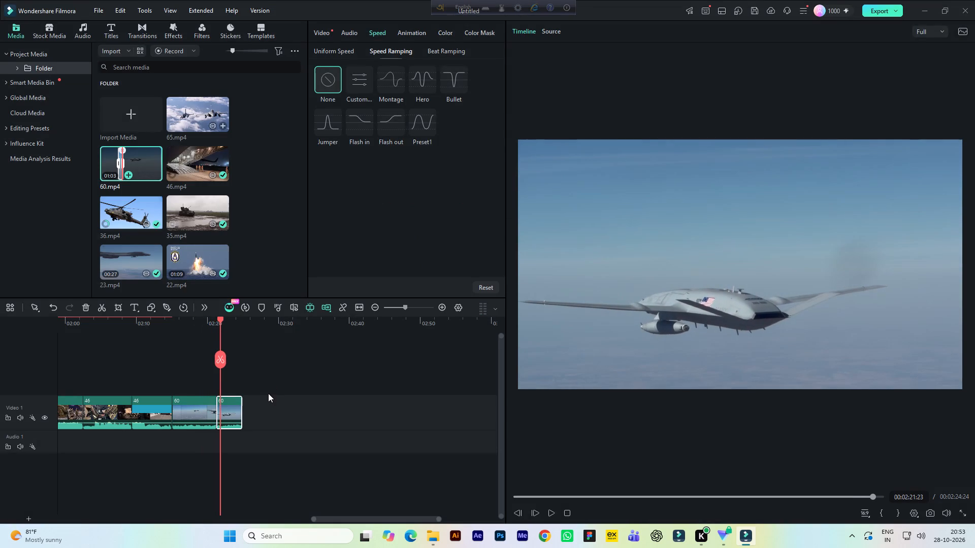
{"action": "key", "text": "space"}
{"action": "key", "text": "space"}
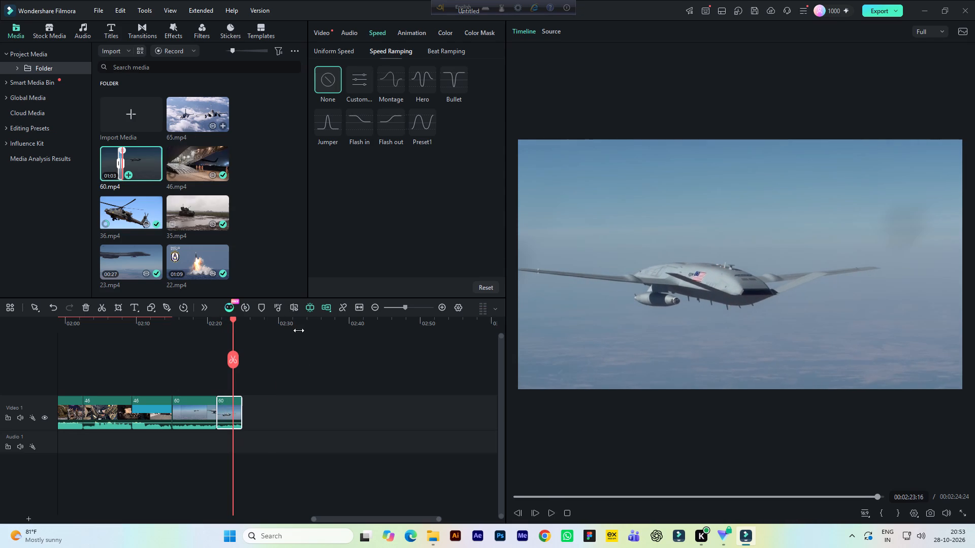
Skim further through the 60.mp4 source and mark another drone segment from 00:00:38:29 to 00:00:41:26.
{"action": "left_click", "coordinate": [551, 28]}
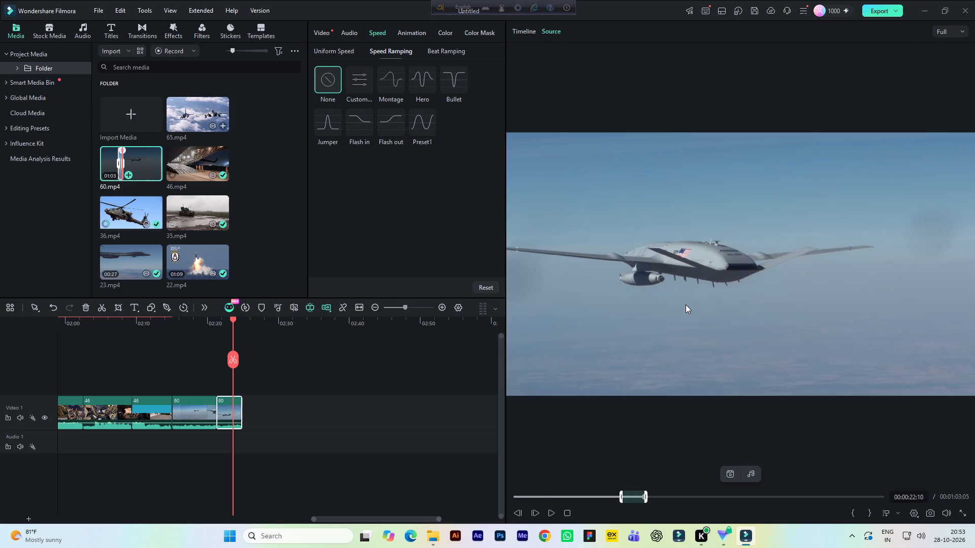
{"action": "key", "text": "space"}
{"action": "left_click", "coordinate": [658, 495]}
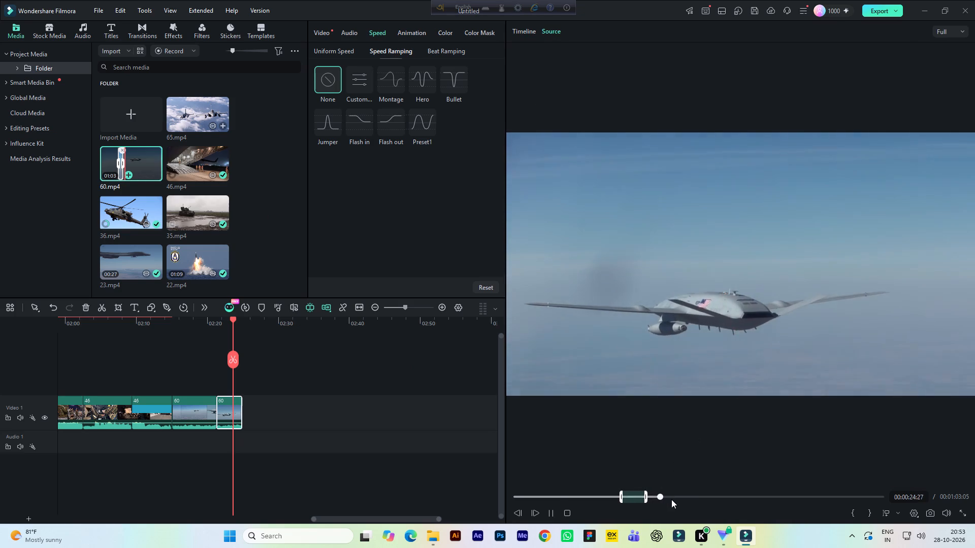
{"action": "left_click", "coordinate": [673, 494]}
{"action": "left_click", "coordinate": [687, 497]}
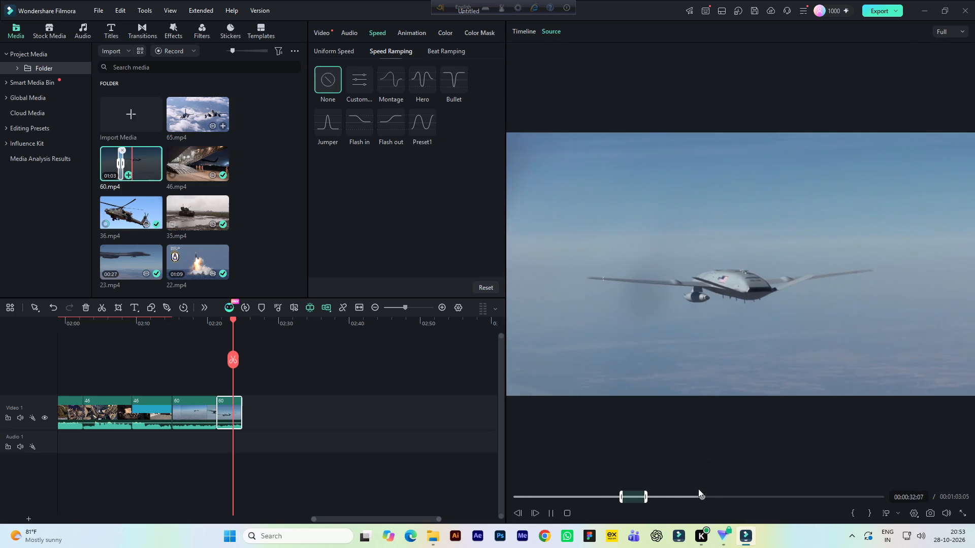
{"action": "left_click", "coordinate": [715, 494]}
{"action": "left_click", "coordinate": [734, 497]}
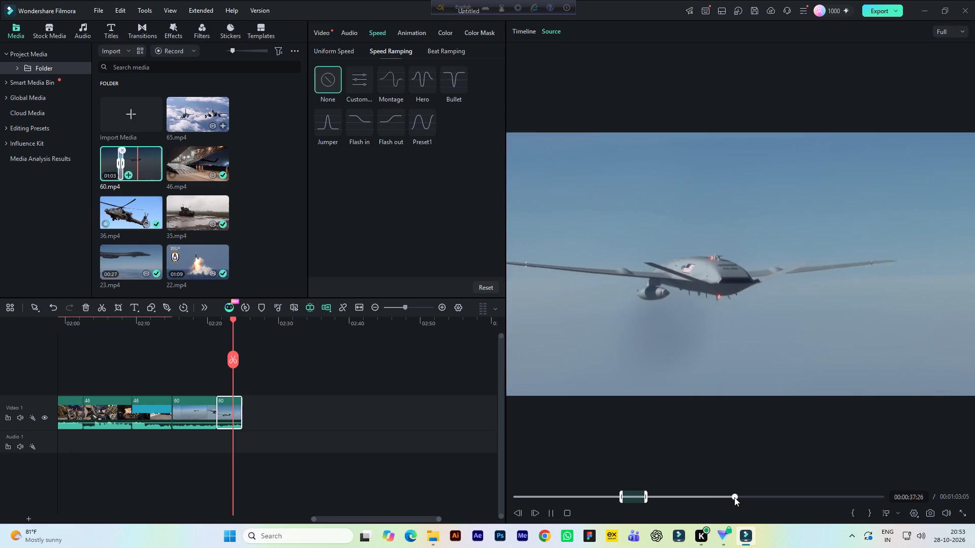
{"action": "key", "text": "space"}
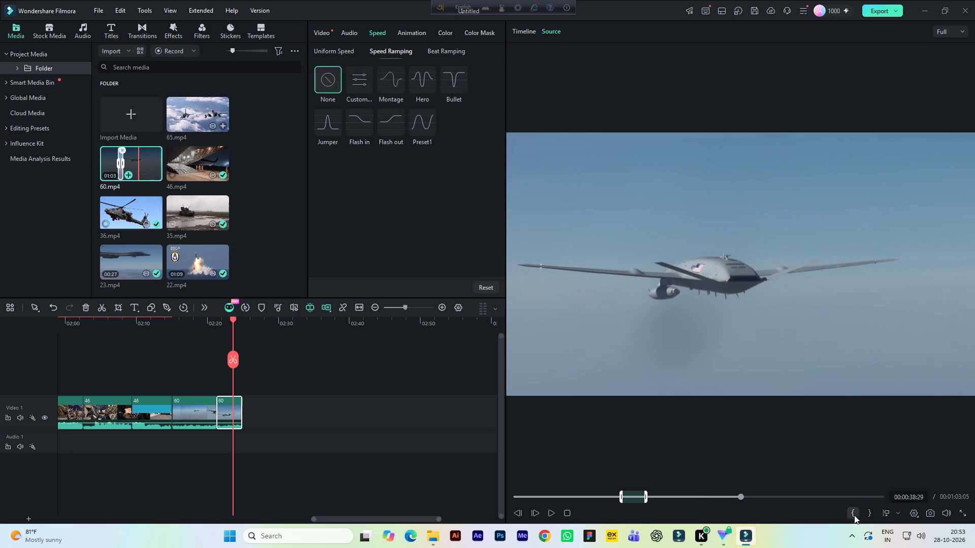
{"action": "left_click", "coordinate": [854, 515]}
{"action": "key", "text": "space"}
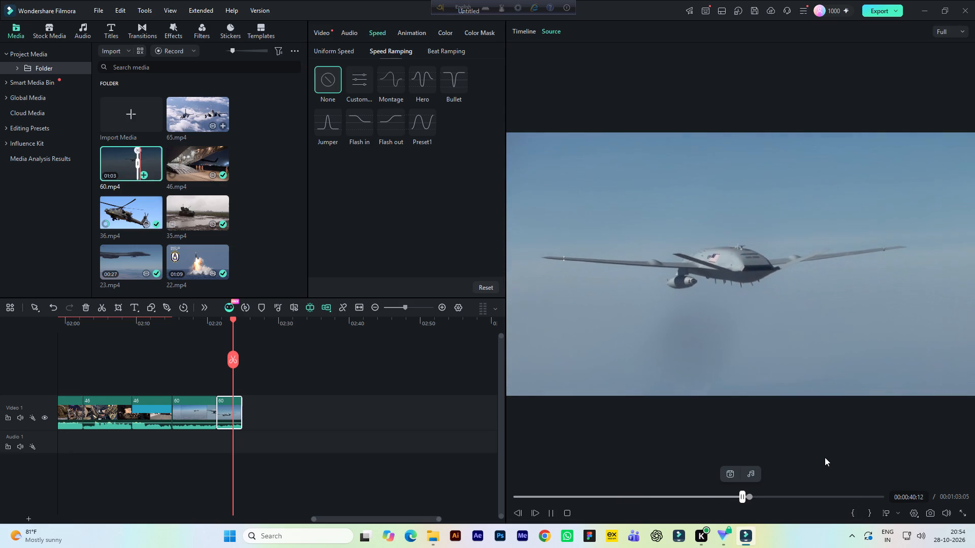
{"action": "key", "text": "space"}
{"action": "left_click", "coordinate": [869, 512]}
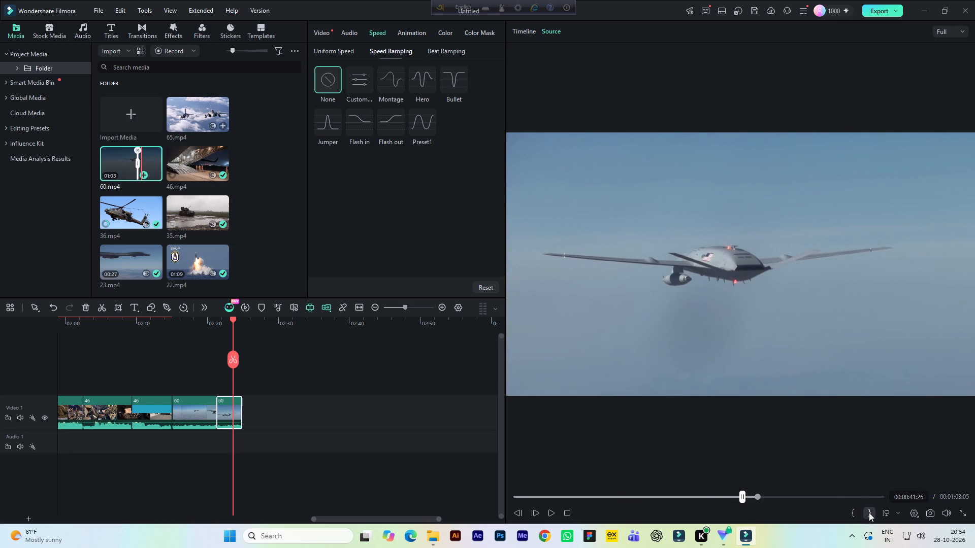
Append this third drone segment after the last 60 clip on Video 1, keeping 1920x1080 25fps, and play the timeline.
{"action": "left_click_drag", "start_coordinate": [781, 327], "coordinate": [341, 411]}
{"action": "left_click", "coordinate": [553, 289]}
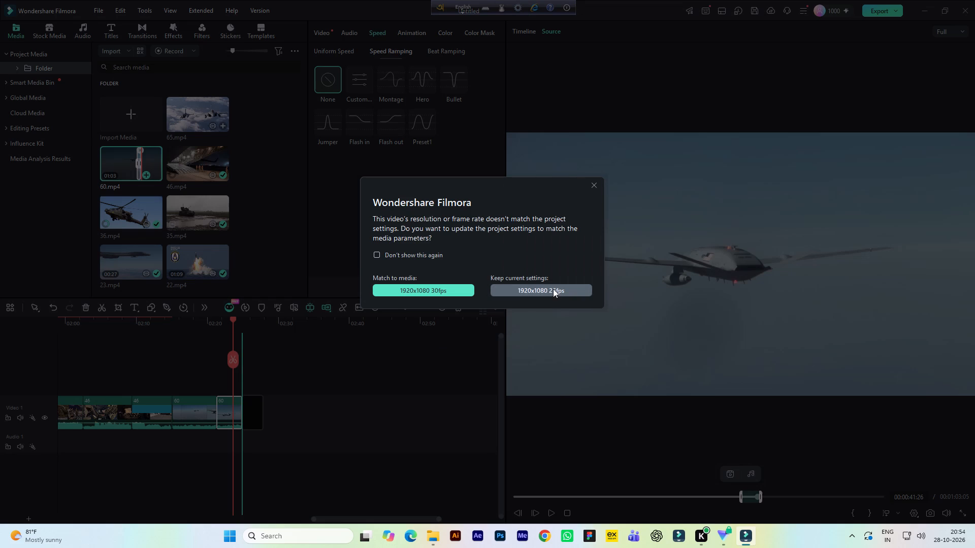
{"action": "key", "text": "space"}
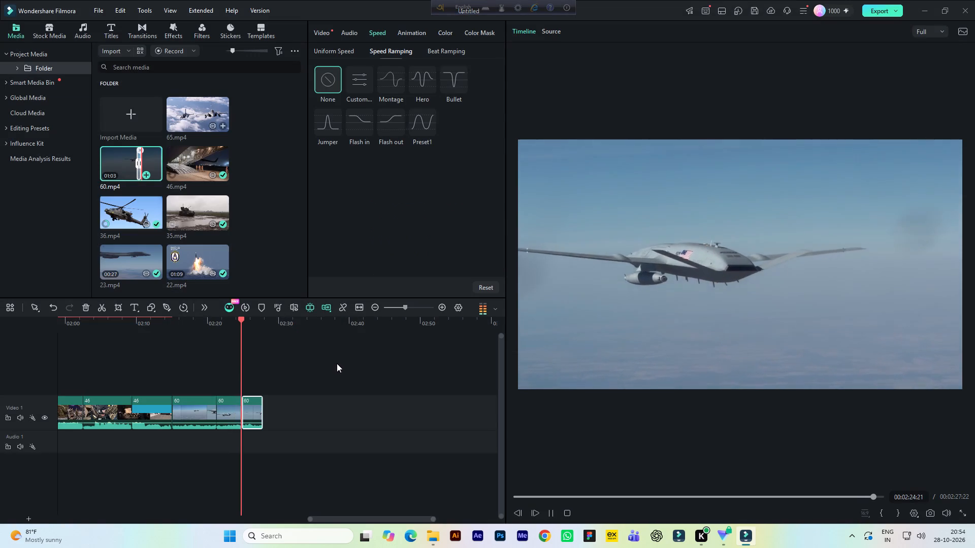
{"action": "key", "text": "space"}
Open 65.mp4 in the source view and mark the opening fighter jet shot, with its out point at 00:00:04:08.
{"action": "left_click", "coordinate": [193, 111]}
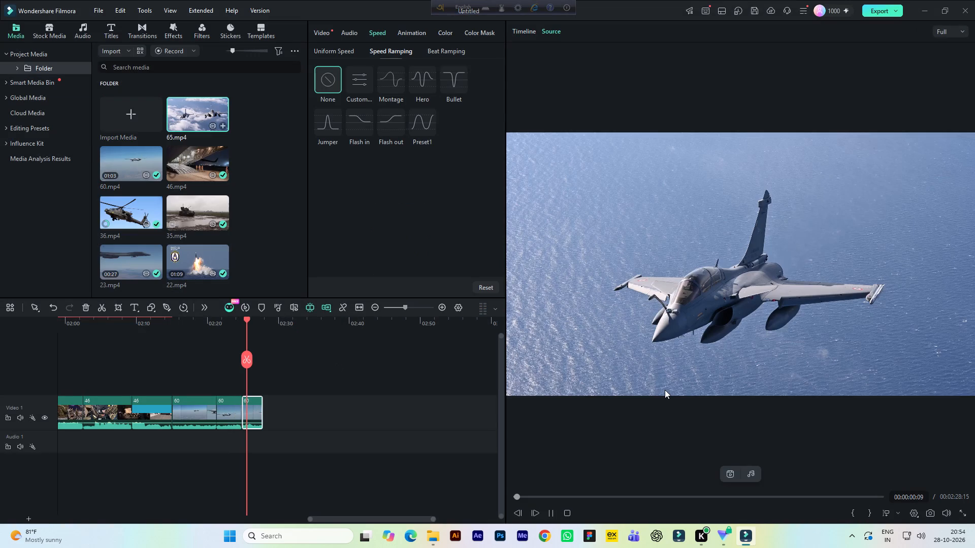
{"action": "key", "text": "space"}
{"action": "left_click_drag", "start_coordinate": [532, 497], "coordinate": [501, 495]}
{"action": "key", "text": "space"}
{"action": "key", "text": "space"}
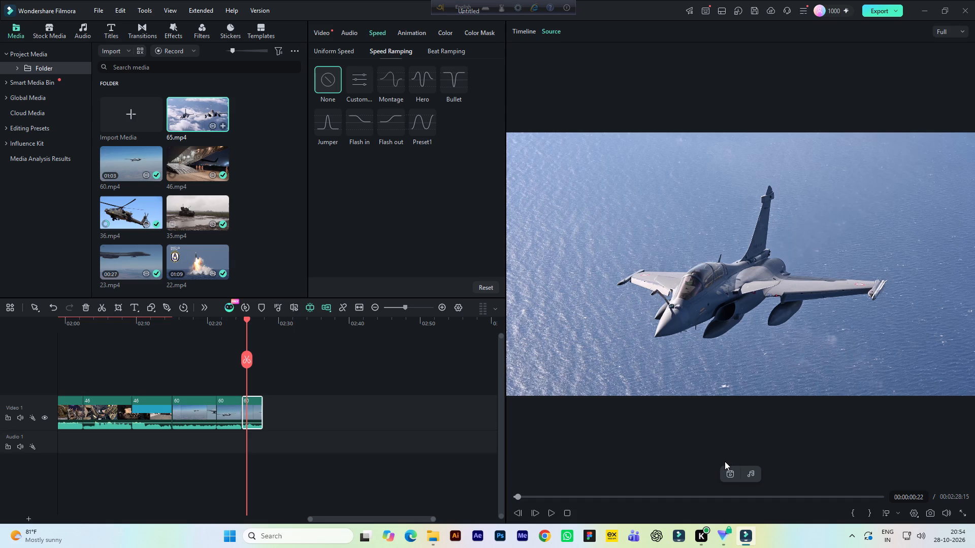
{"action": "key", "text": "space"}
{"action": "left_click", "coordinate": [857, 517]}
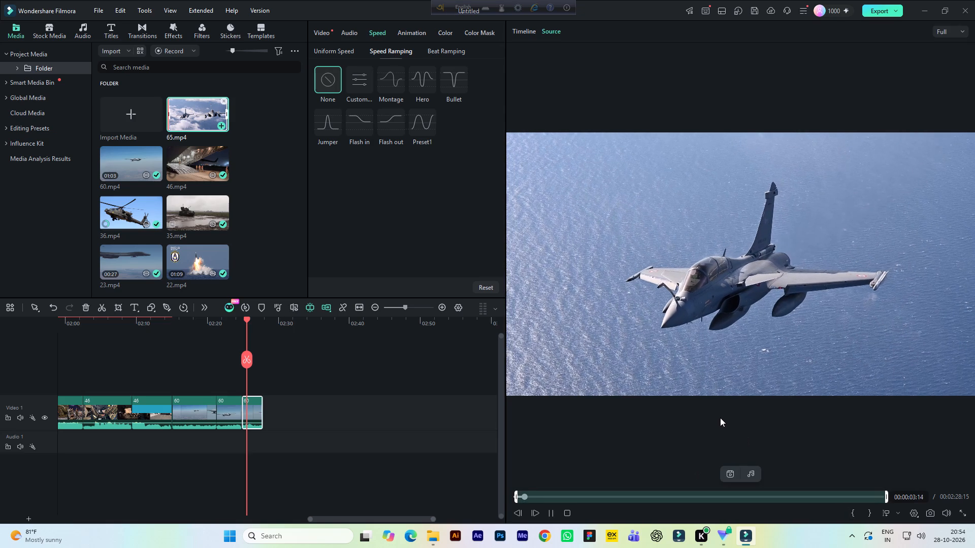
{"action": "key", "text": "space"}
{"action": "left_click", "coordinate": [869, 514]}
Append the marked fighter jet shot to the end of Video 1, keeping the 1920x1080 25fps project settings, and play it back.
{"action": "left_click_drag", "start_coordinate": [699, 344], "coordinate": [668, 345]}
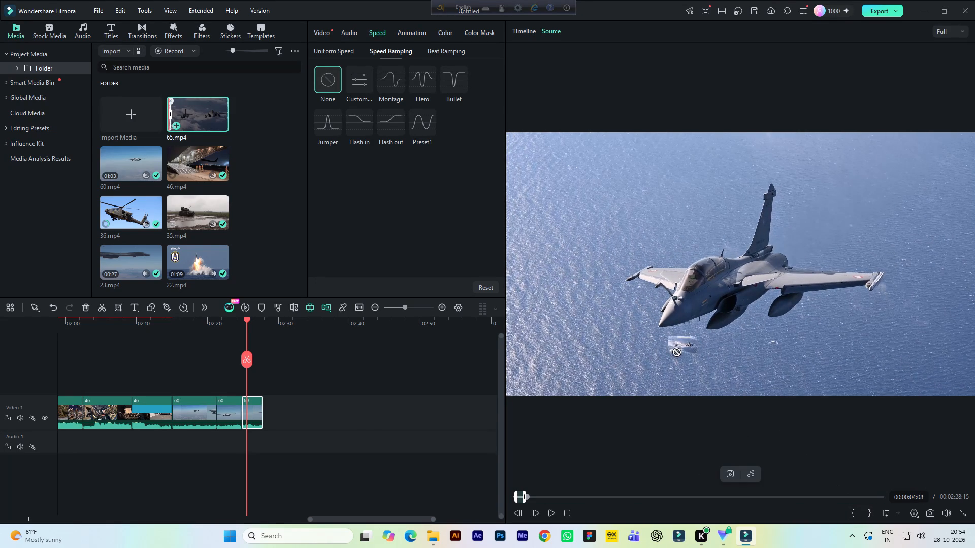
{"action": "left_click_drag", "start_coordinate": [668, 345], "coordinate": [364, 417]}
{"action": "left_click", "coordinate": [596, 288]}
{"action": "left_click", "coordinate": [580, 291]}
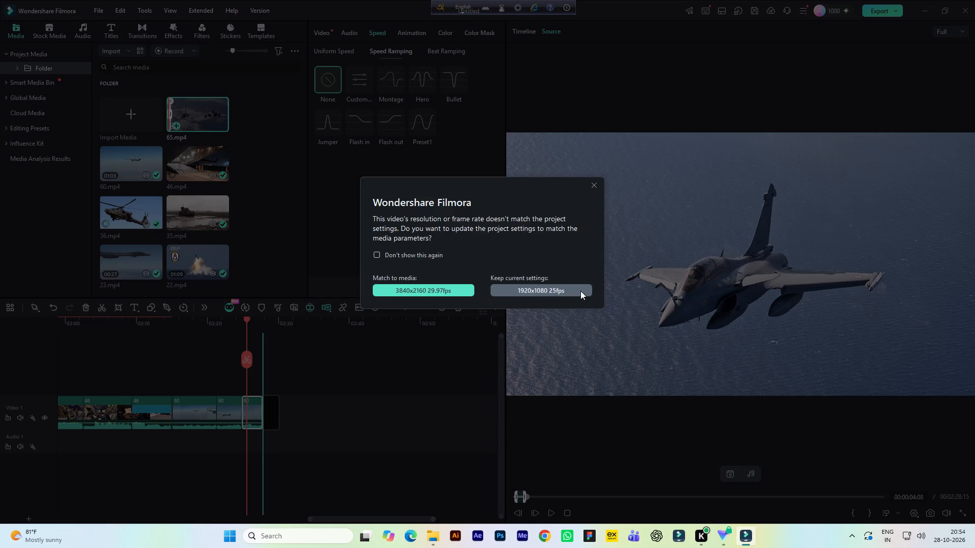
{"action": "key", "text": "space"}
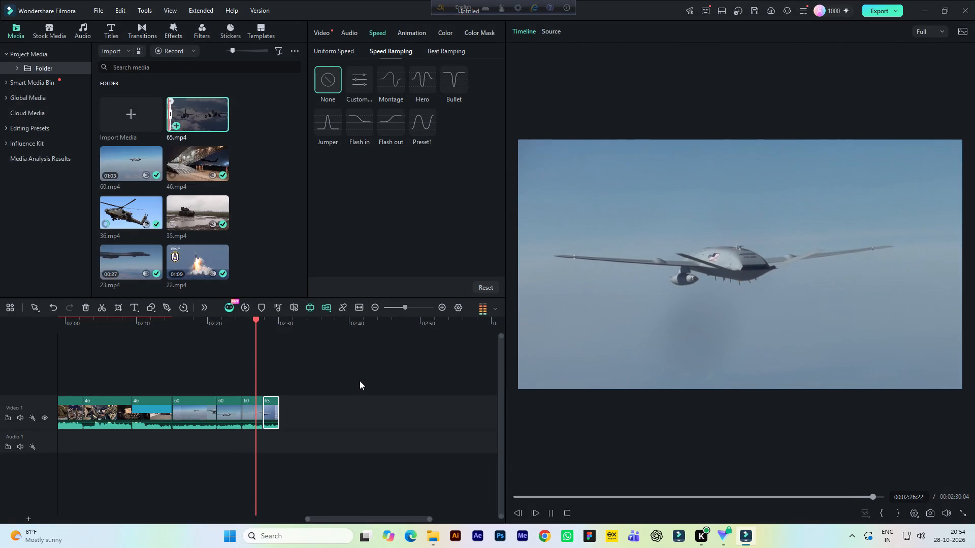
{"action": "key", "text": "space"}
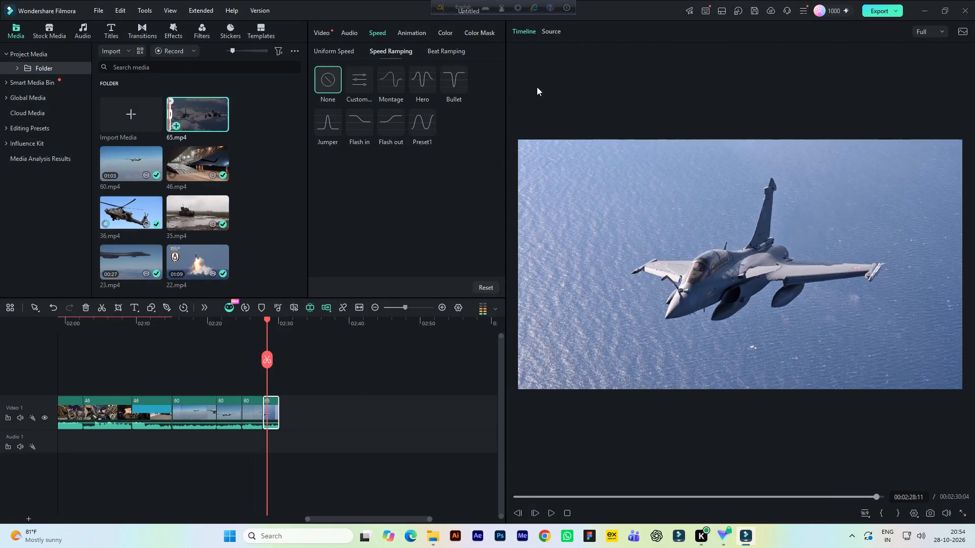
In the 65.mp4 source, mark the segment starting with the two jets above clouds, from about 00:00:06 to 00:00:12:02.
{"action": "left_click", "coordinate": [552, 32]}
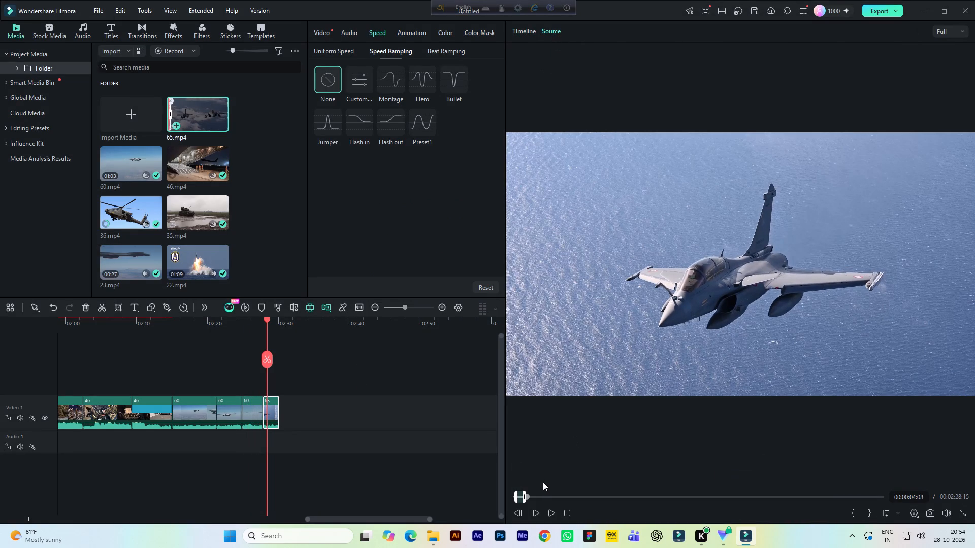
{"action": "key", "text": "space"}
{"action": "key", "text": "space"}
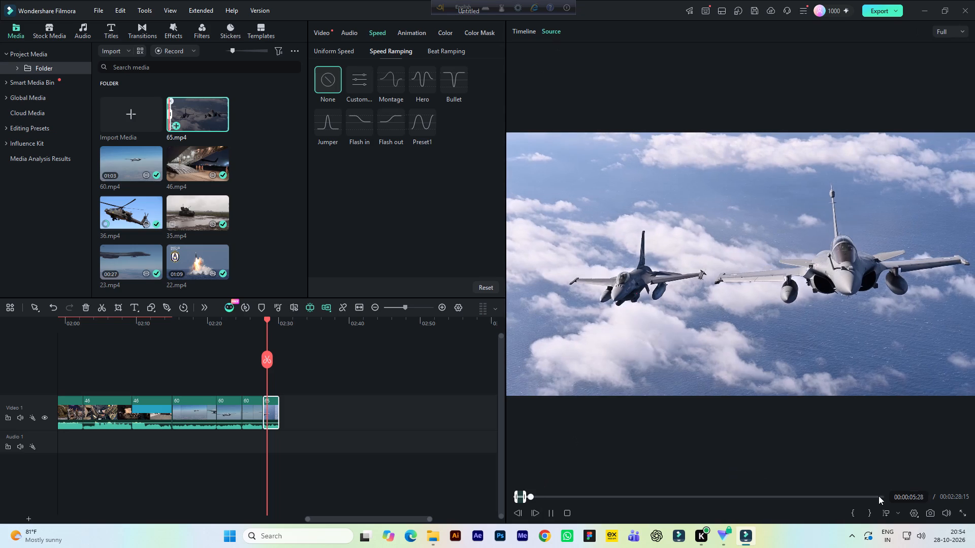
{"action": "left_click", "coordinate": [855, 518]}
{"action": "key", "text": "space"}
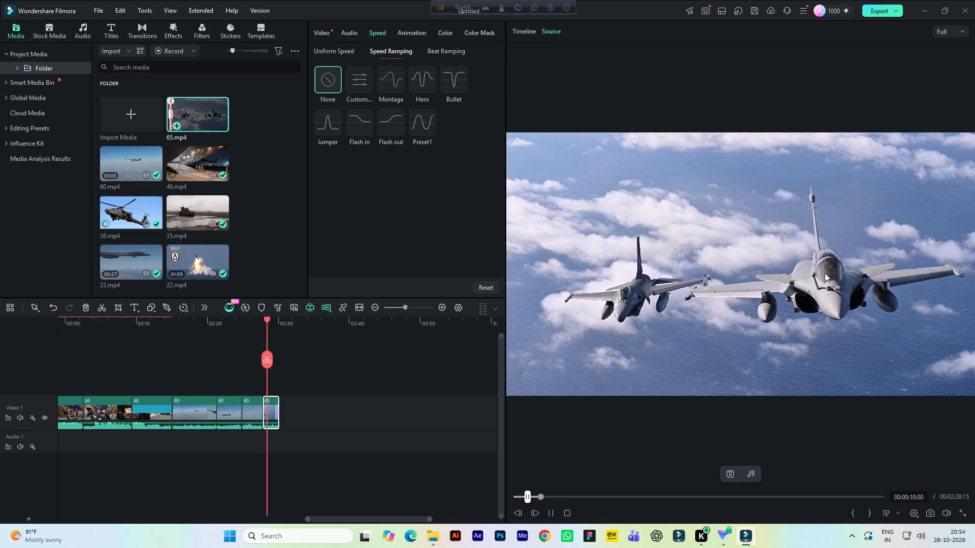
{"action": "key", "text": "space"}
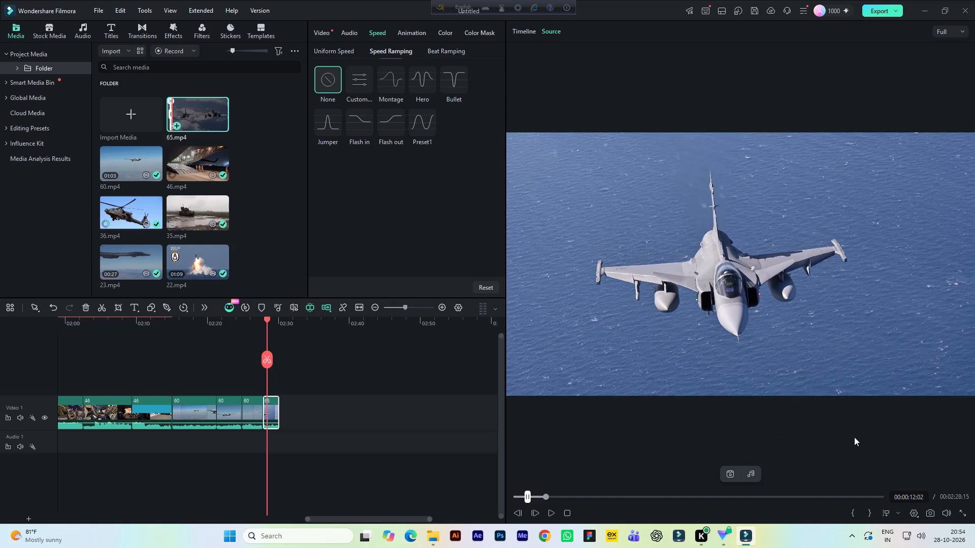
{"action": "left_click", "coordinate": [869, 513]}
Append the marked two-jet segment to the end of Video 1, keeping the 1920x1080 25fps project settings, and play it back.
{"action": "left_click_drag", "start_coordinate": [750, 326], "coordinate": [371, 402]}
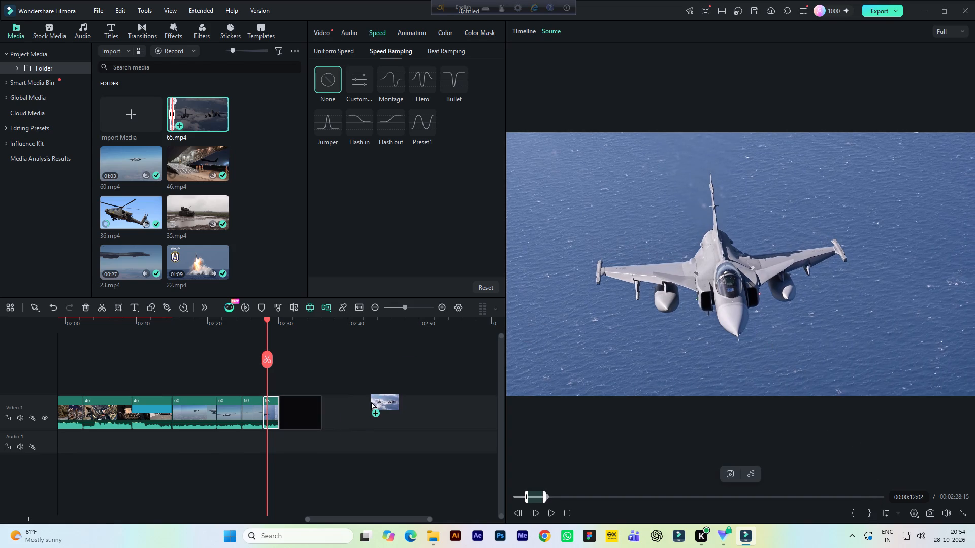
{"action": "left_click_drag", "start_coordinate": [371, 402], "coordinate": [340, 420]}
{"action": "left_click", "coordinate": [568, 295]}
{"action": "key", "text": "space"}
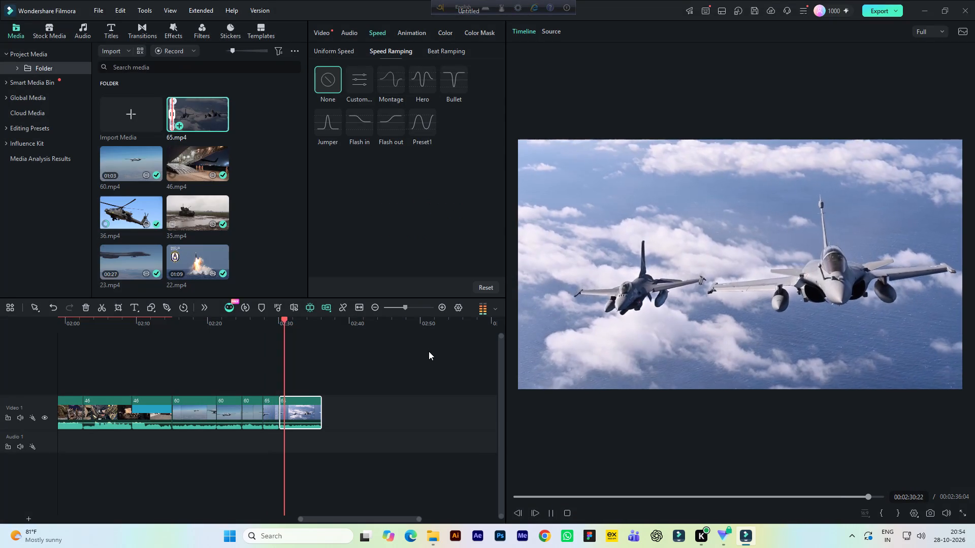
{"action": "key", "text": "space"}
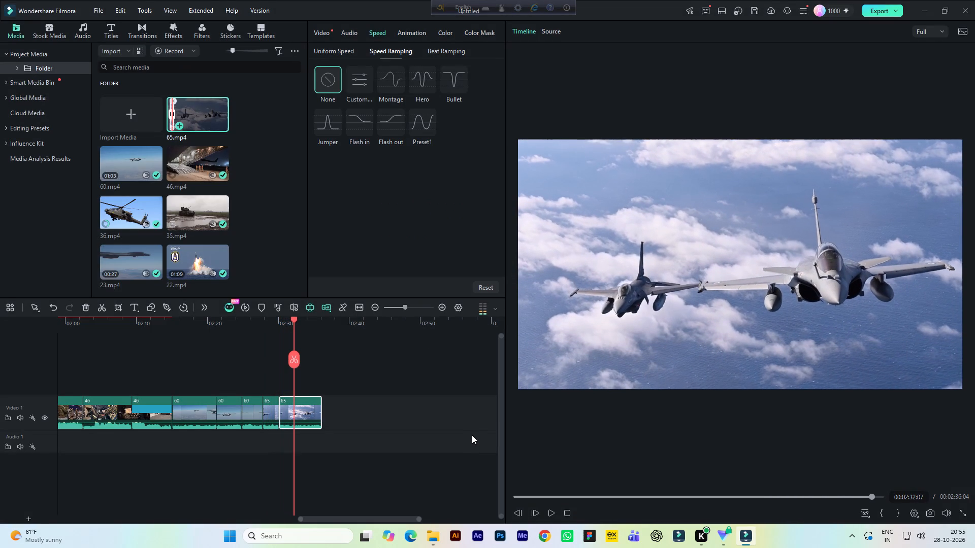
In the 65.mp4 source, mark the two-jet segment running from about 00:00:30 to 00:00:34:23, ending over farmland.
{"action": "left_click", "coordinate": [556, 26]}
{"action": "left_click", "coordinate": [554, 31]}
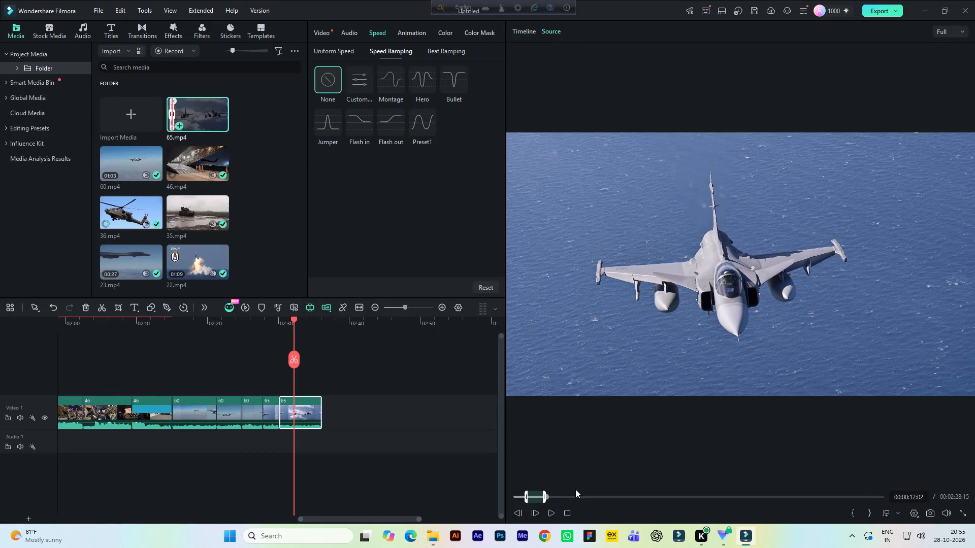
{"action": "key", "text": "space"}
{"action": "left_click", "coordinate": [552, 498]}
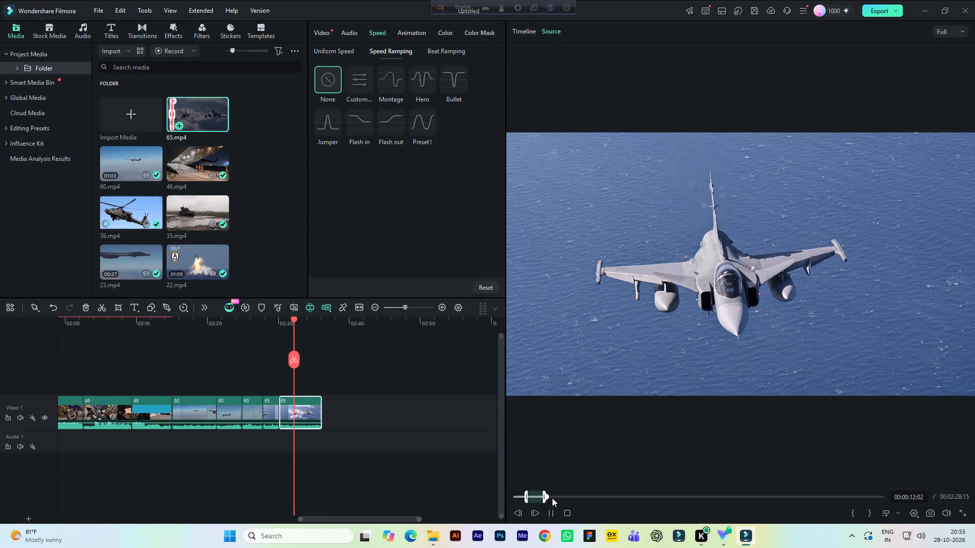
{"action": "left_click", "coordinate": [562, 495]}
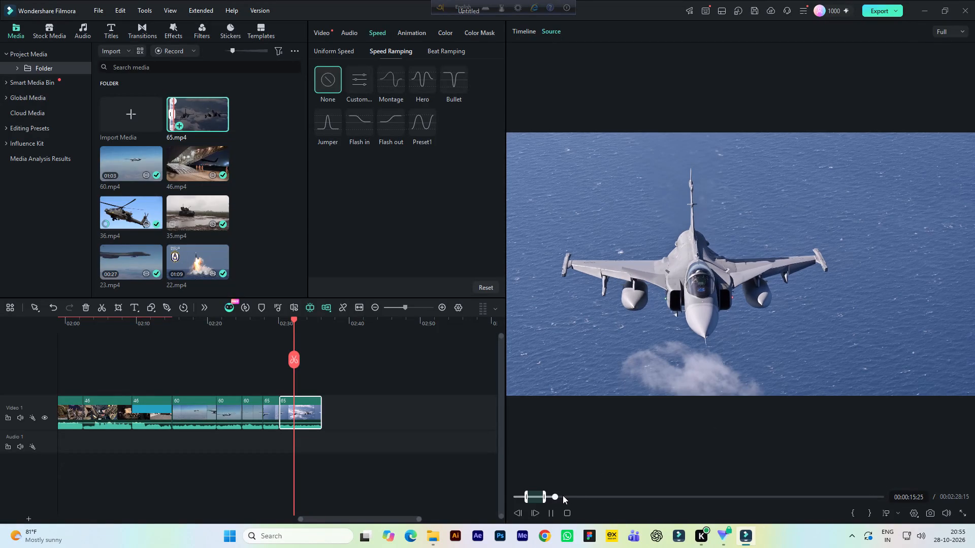
{"action": "left_click", "coordinate": [568, 495]}
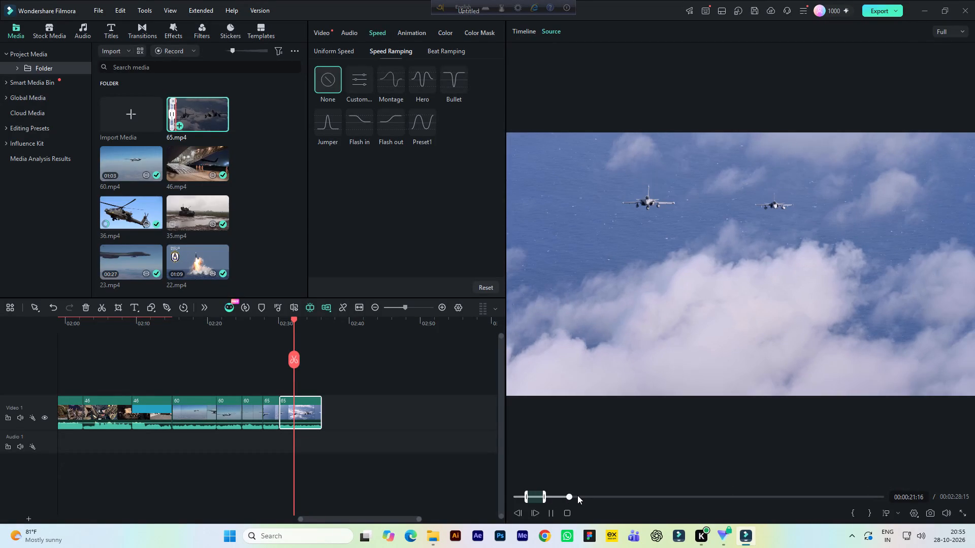
{"action": "left_click", "coordinate": [580, 495]}
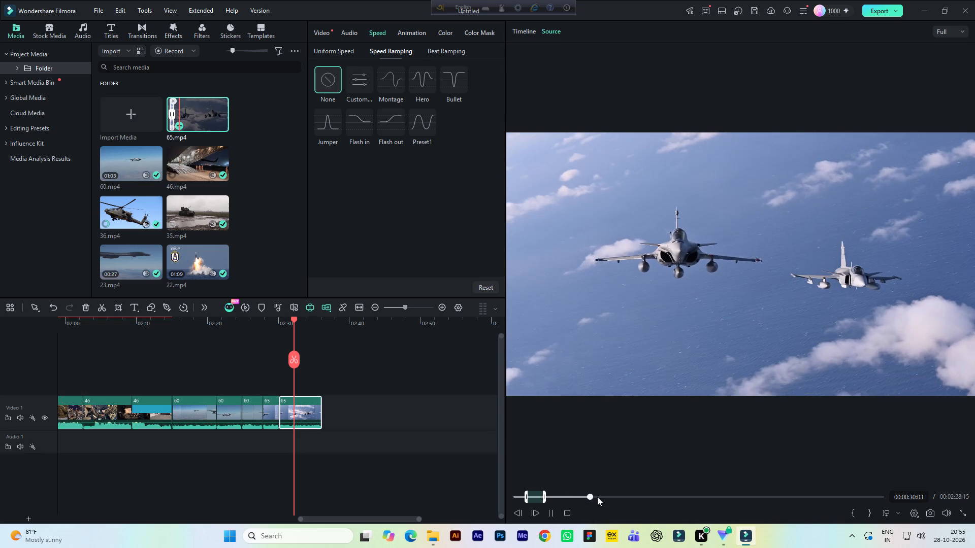
{"action": "key", "text": "space"}
{"action": "left_click", "coordinate": [853, 516]}
{"action": "key", "text": "space"}
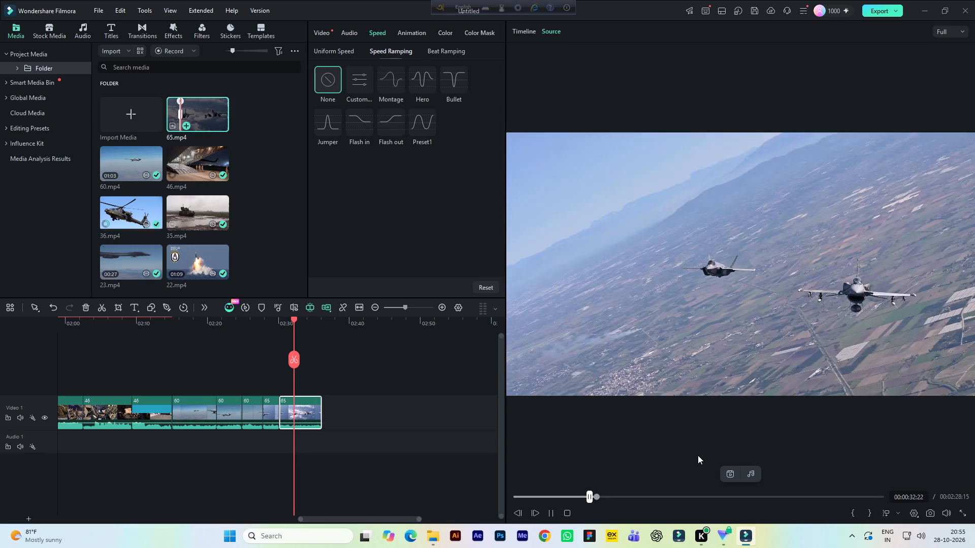
{"action": "key", "text": "space"}
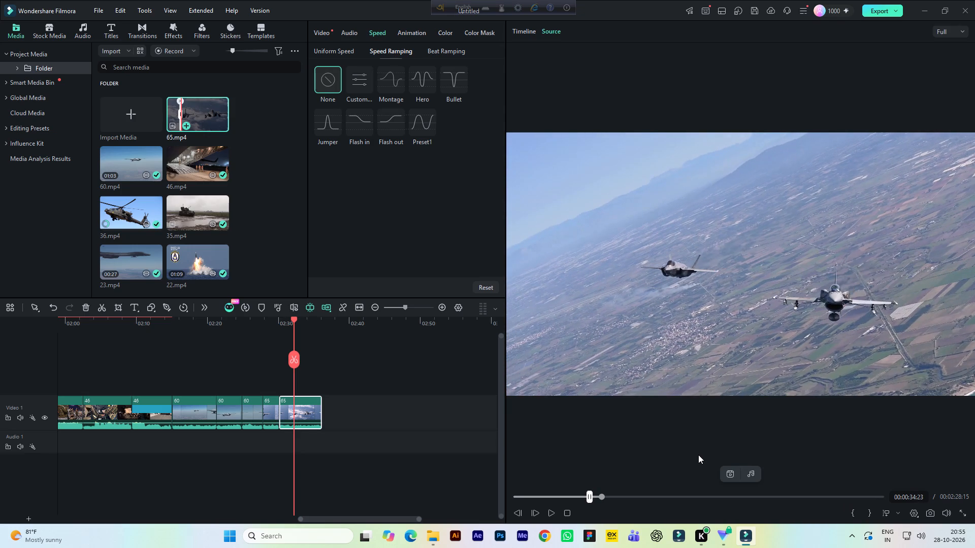
{"action": "left_click", "coordinate": [870, 515]}
Append the marked two-jet segment to the end of Video 1, keeping the 1920x1080 25fps project settings, and play it back.
{"action": "left_click_drag", "start_coordinate": [698, 317], "coordinate": [530, 352]}
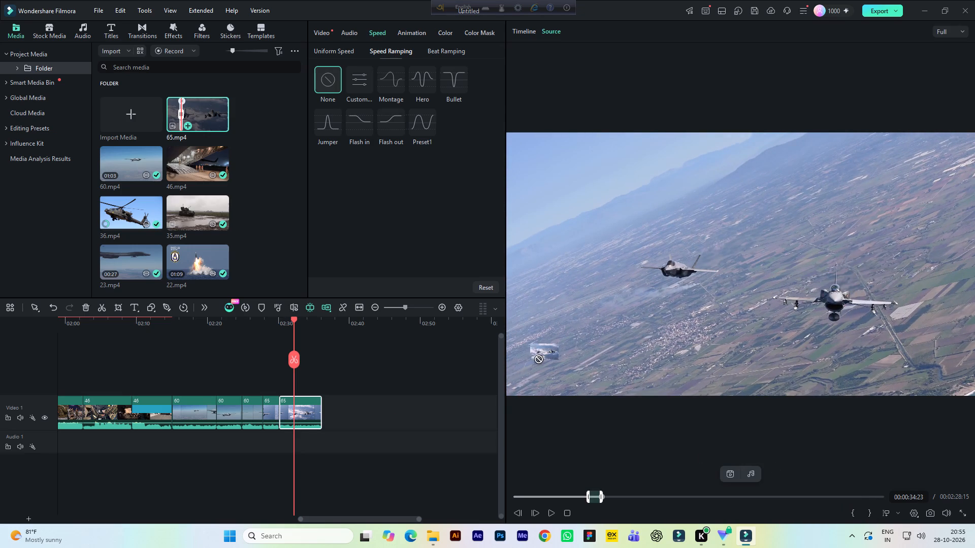
{"action": "left_click_drag", "start_coordinate": [530, 352], "coordinate": [377, 413]}
{"action": "left_click", "coordinate": [554, 290]}
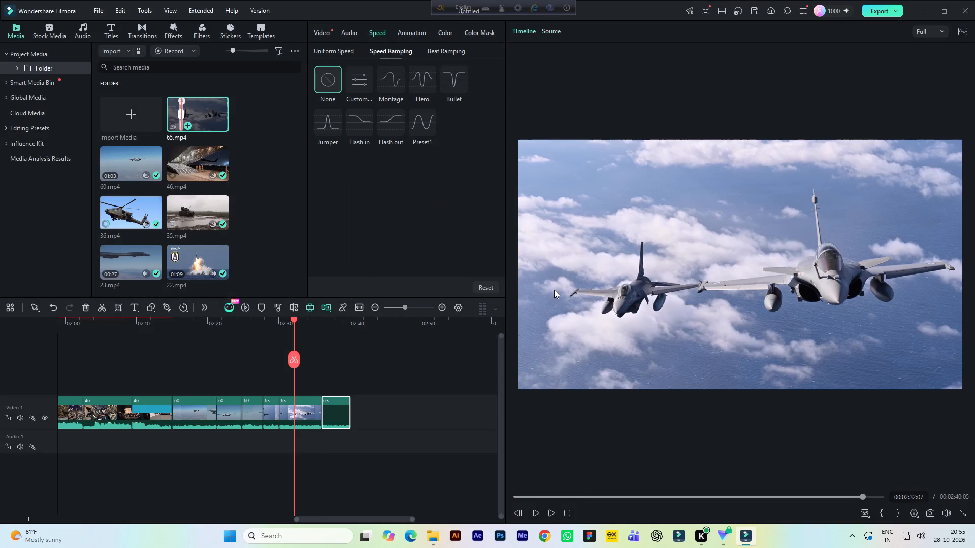
{"action": "left_click", "coordinate": [313, 322]}
{"action": "key", "text": "space"}
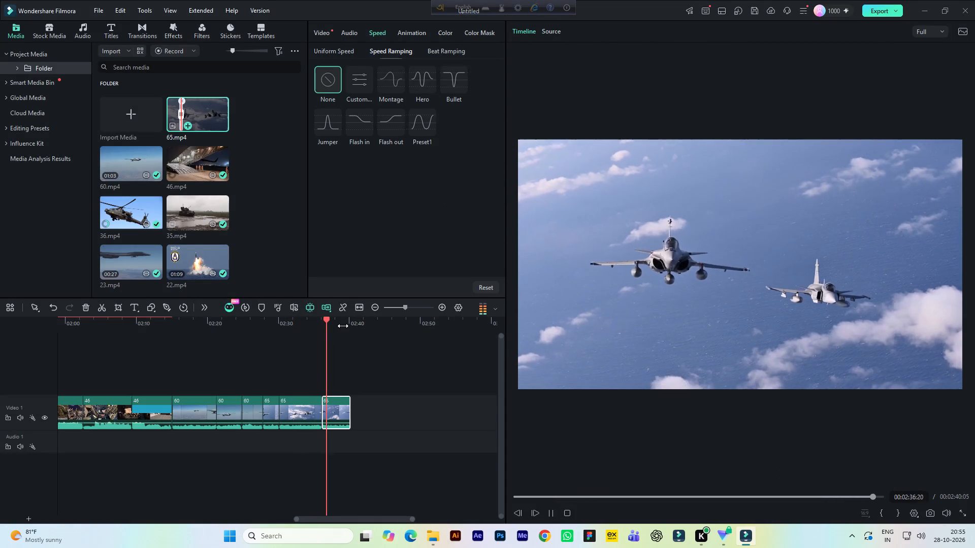
{"action": "key", "text": "space"}
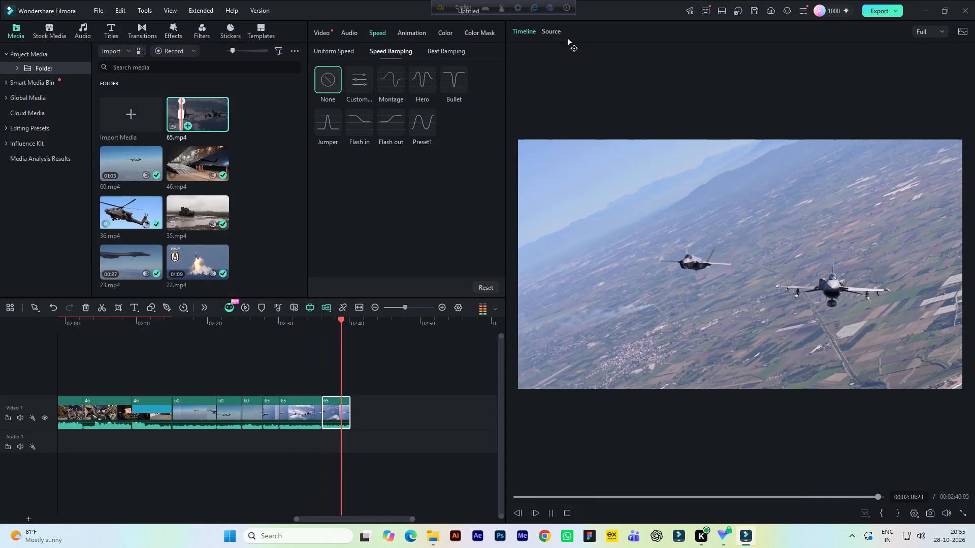
In the 65.mp4 source, mark the segment from 00:01:03:25, with two jets above clouds, to the single-jet close-up at 00:01:08:14.
{"action": "left_click", "coordinate": [549, 30]}
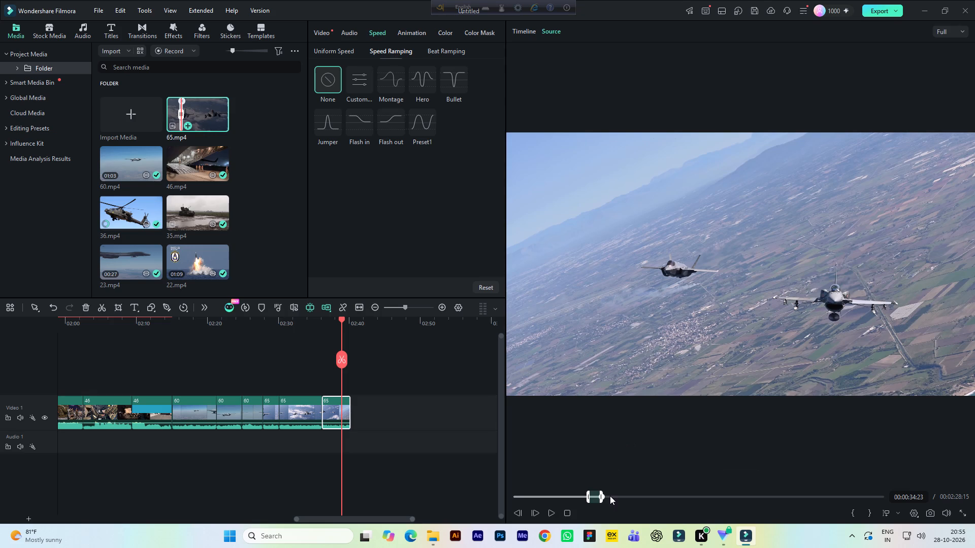
{"action": "left_click", "coordinate": [609, 496]}
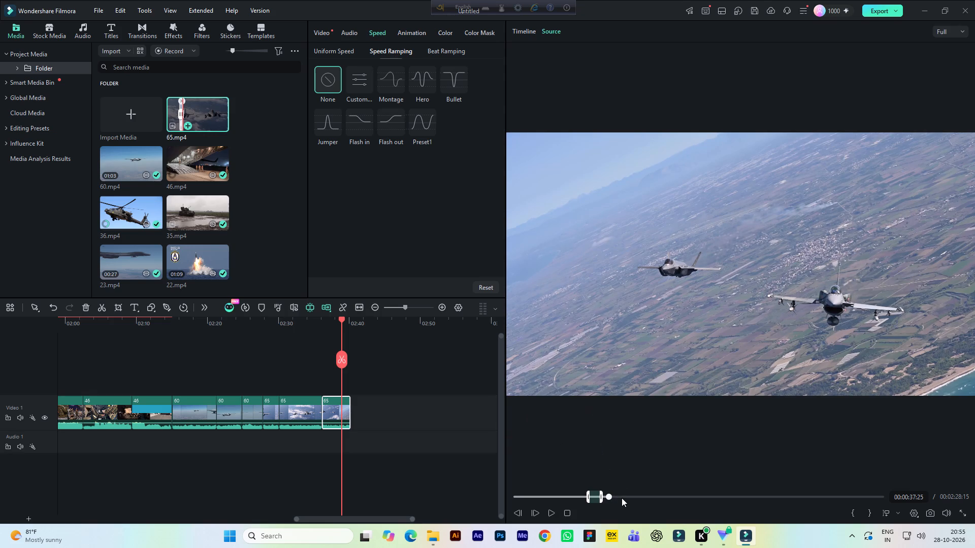
{"action": "key", "text": "space"}
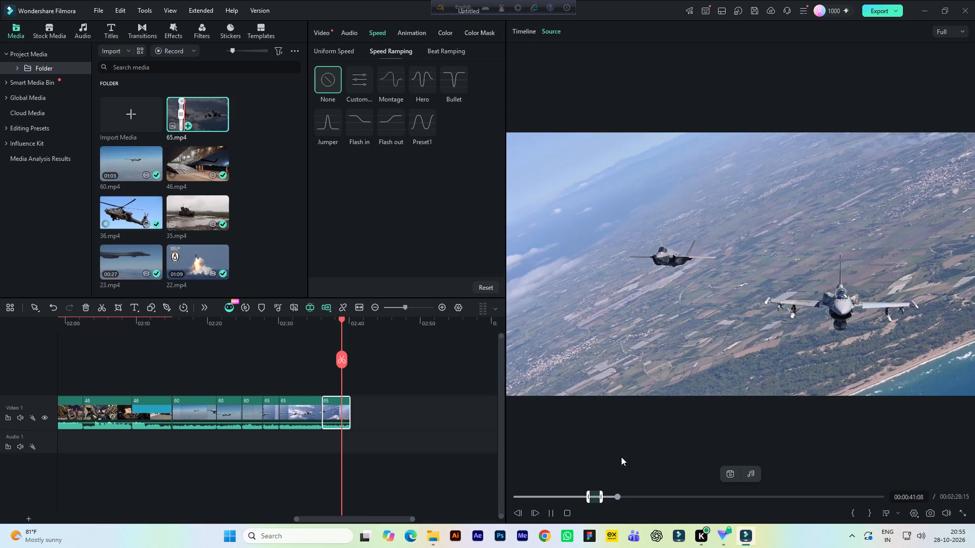
{"action": "key", "text": "space"}
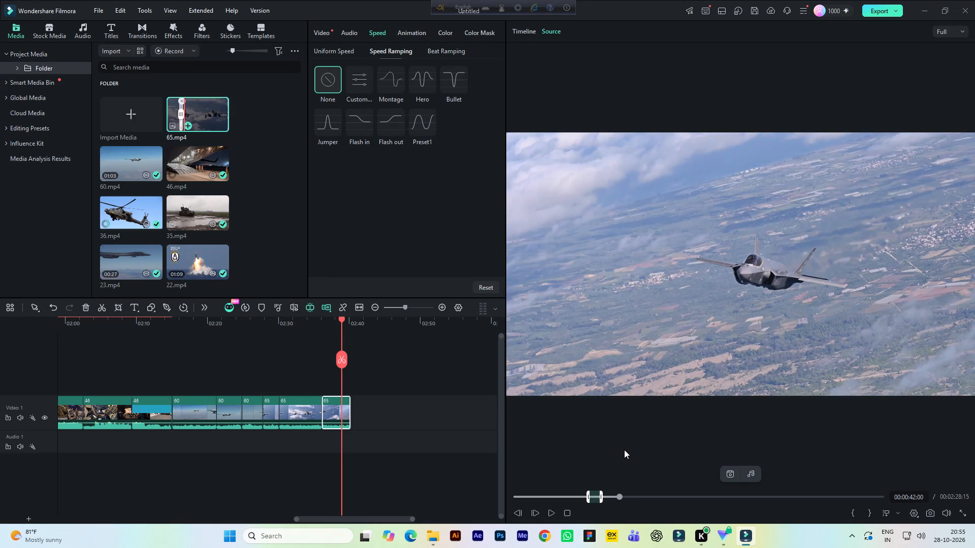
{"action": "key", "text": "space"}
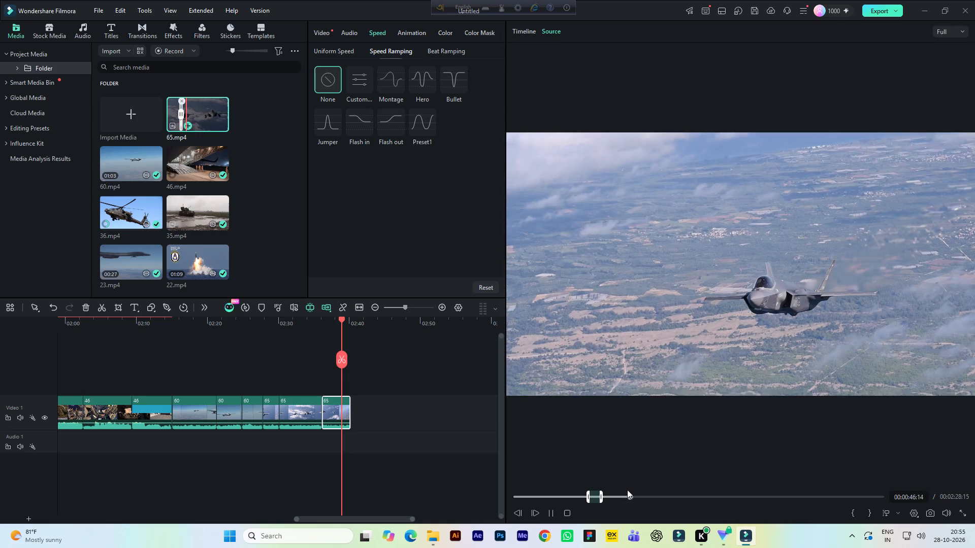
{"action": "key", "text": "space"}
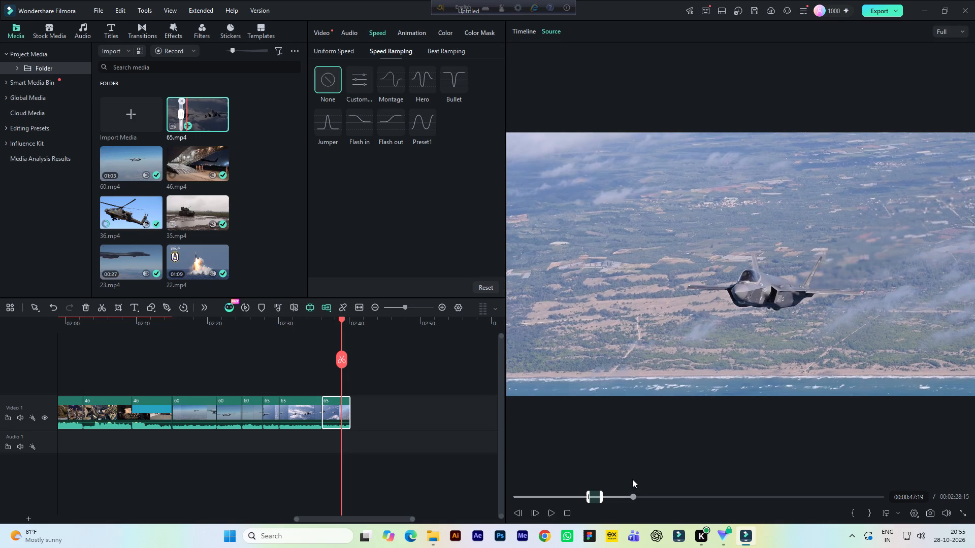
{"action": "key", "text": "space"}
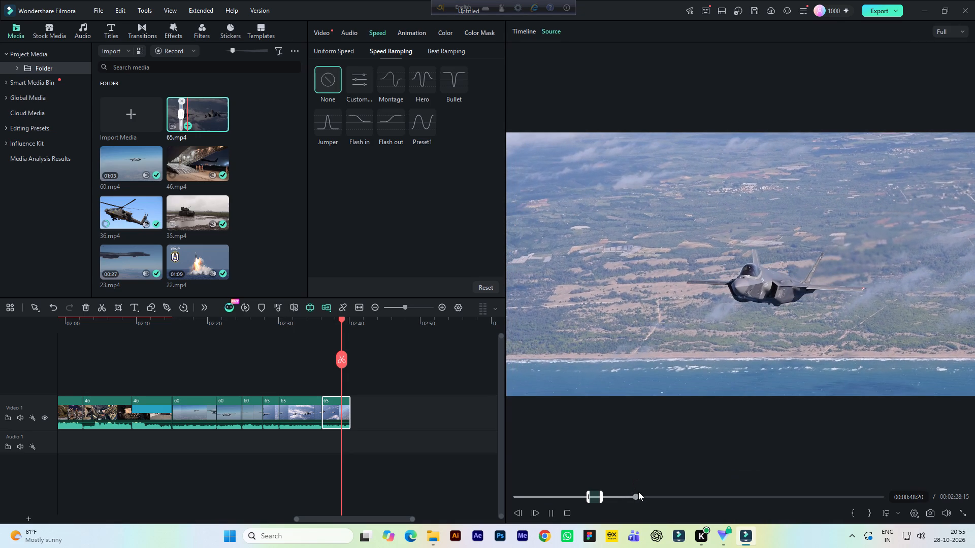
{"action": "left_click", "coordinate": [642, 495]}
{"action": "left_click", "coordinate": [647, 496]}
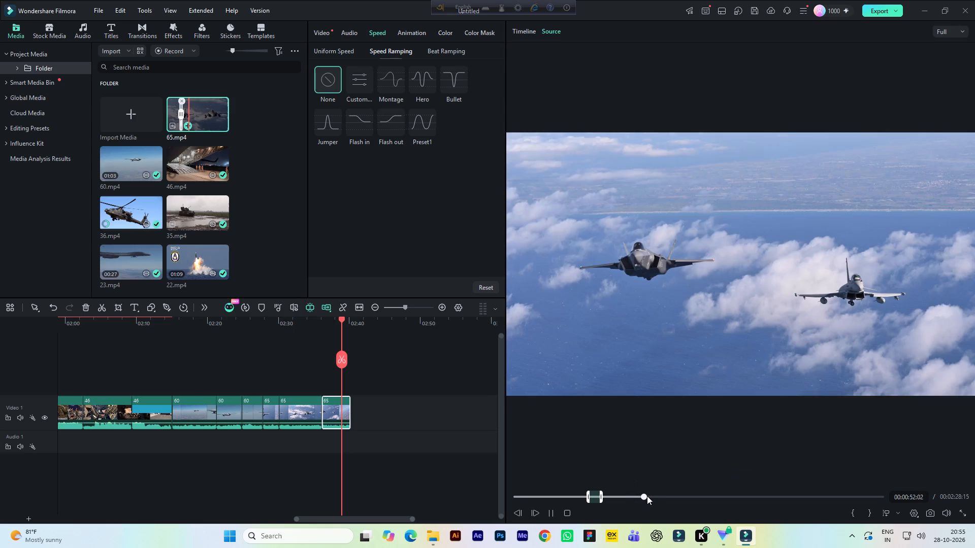
{"action": "left_click", "coordinate": [654, 495]}
{"action": "left_click", "coordinate": [661, 495]}
{"action": "left_click", "coordinate": [669, 495]}
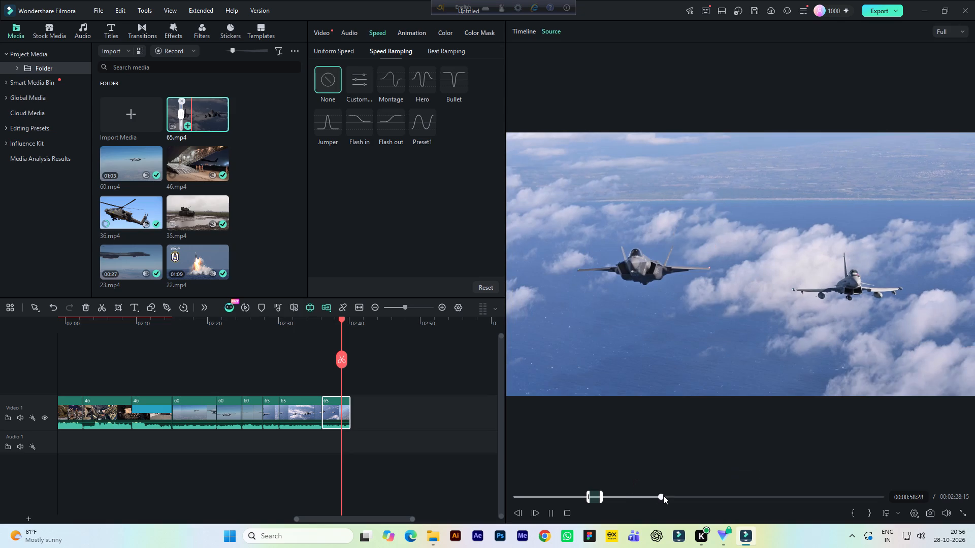
{"action": "key", "text": "space"}
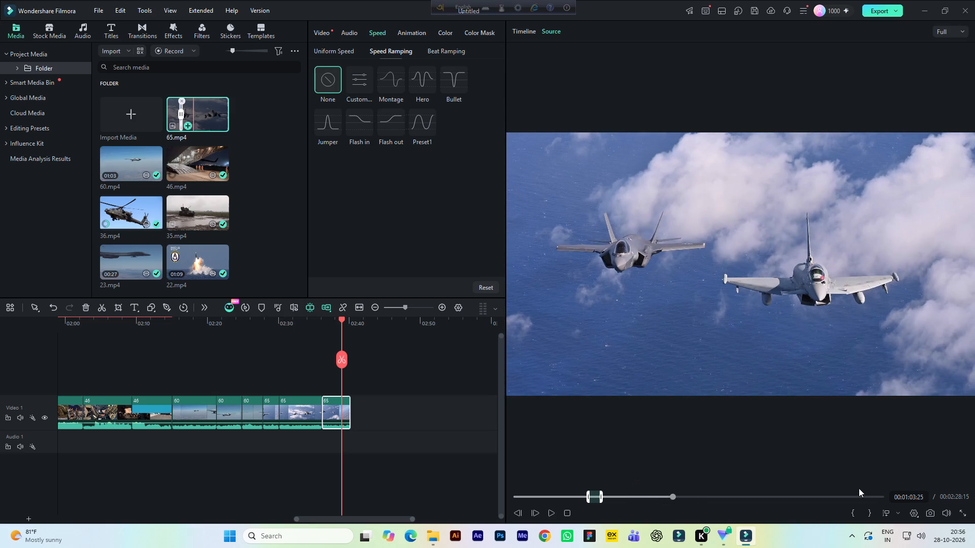
{"action": "left_click", "coordinate": [852, 516]}
{"action": "key", "text": "space"}
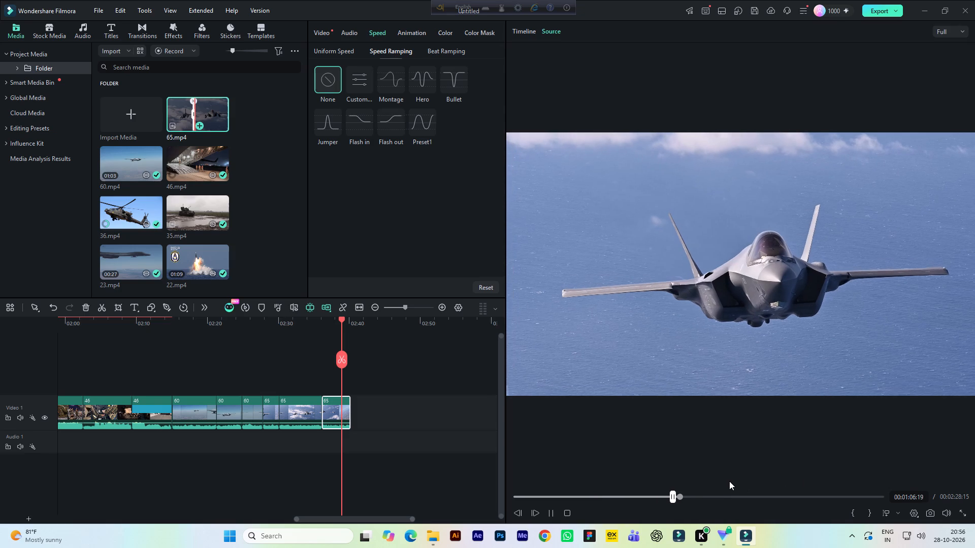
{"action": "key", "text": "space"}
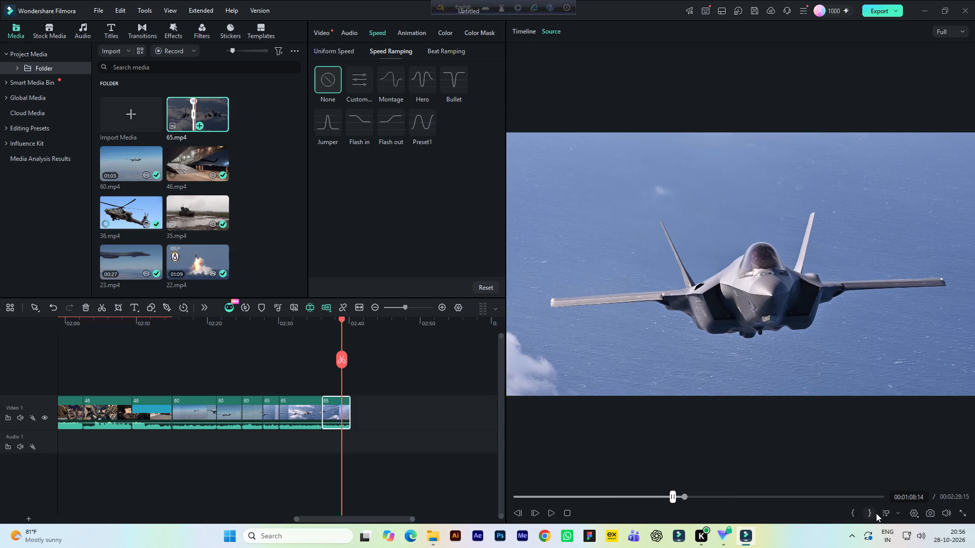
{"action": "left_click", "coordinate": [869, 513]}
Append the marked segment ending on the jet close-up to Video 1, keeping the 1920x1080 25fps project settings, and play it back.
{"action": "left_click_drag", "start_coordinate": [746, 349], "coordinate": [398, 412]}
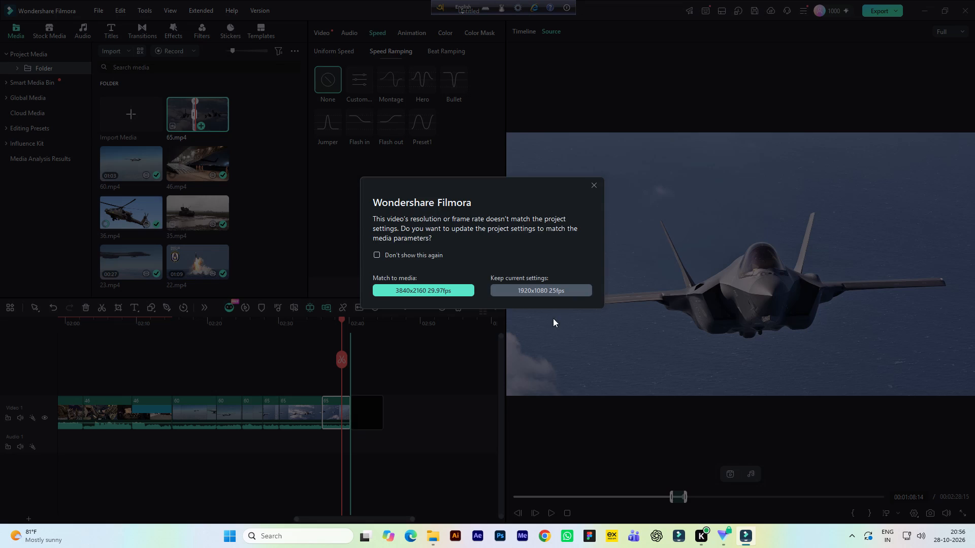
{"action": "left_click", "coordinate": [572, 296]}
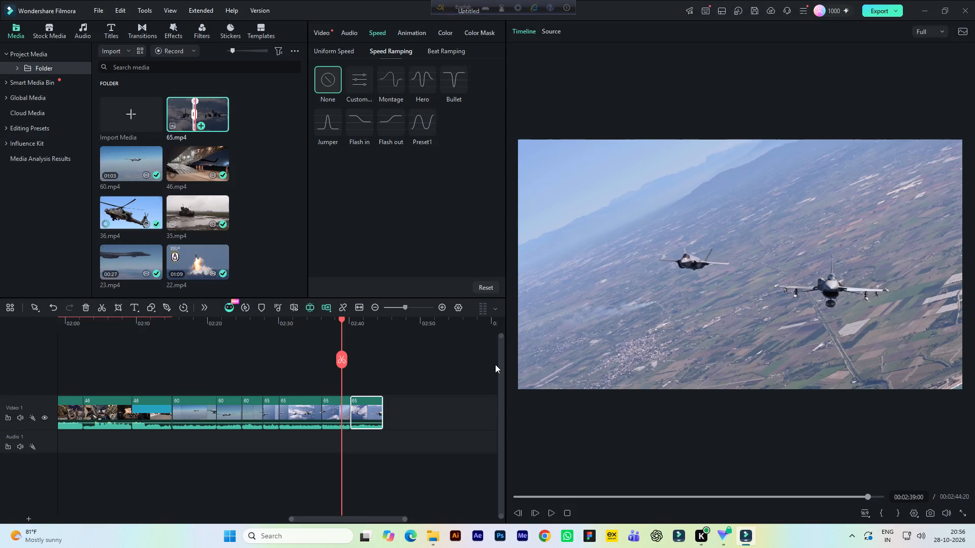
{"action": "key", "text": "space"}
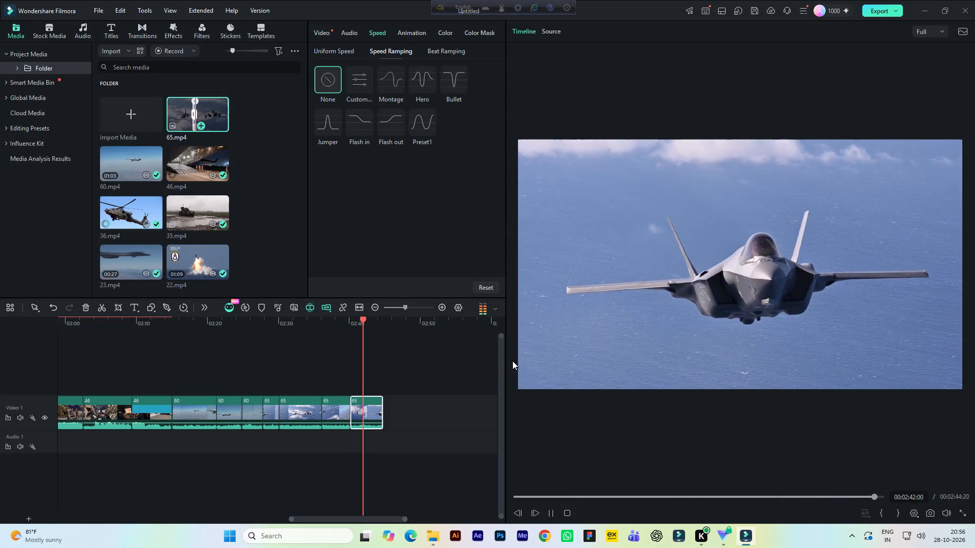
{"action": "key", "text": "space"}
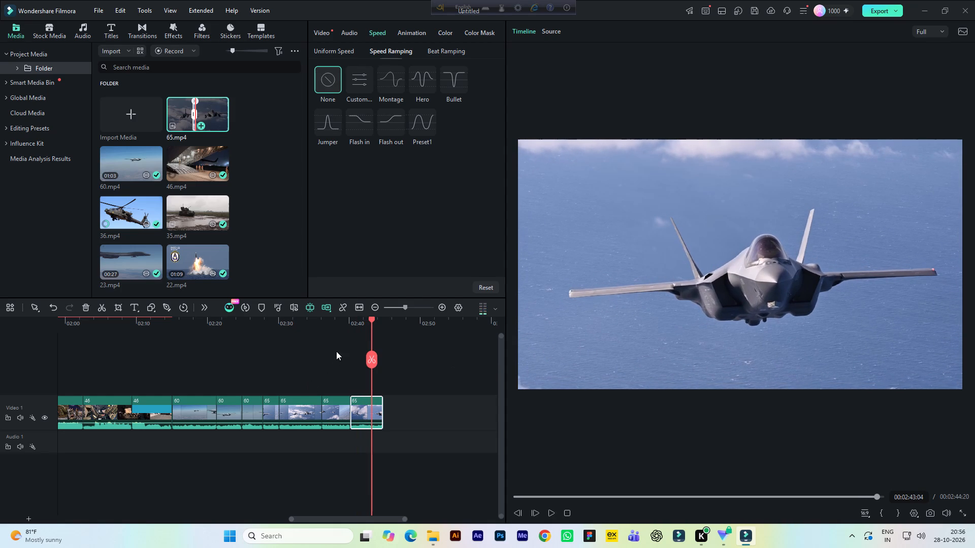
Examine the Color and Light adjustments of the first four clips on Video 1, from the flying missile clip to the close-up tank clip.
{"action": "left_click_drag", "start_coordinate": [317, 519], "coordinate": [79, 516]}
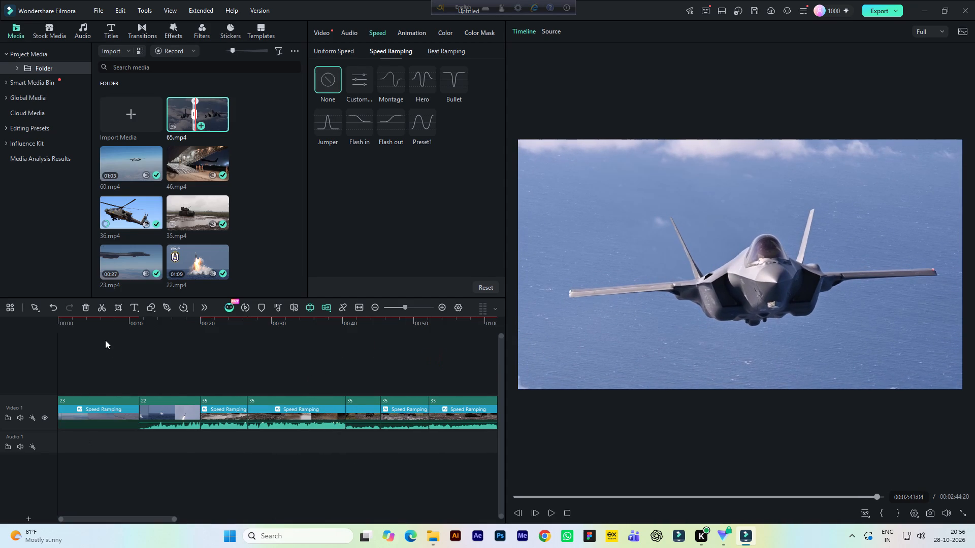
{"action": "left_click", "coordinate": [103, 327]}
{"action": "left_click", "coordinate": [93, 419]}
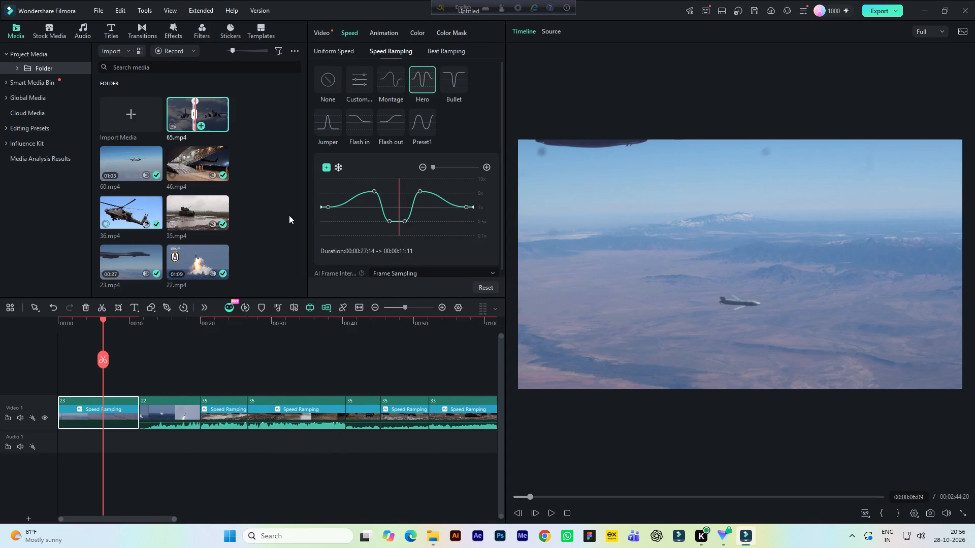
{"action": "left_click", "coordinate": [327, 32]}
{"action": "left_click", "coordinate": [375, 214]}
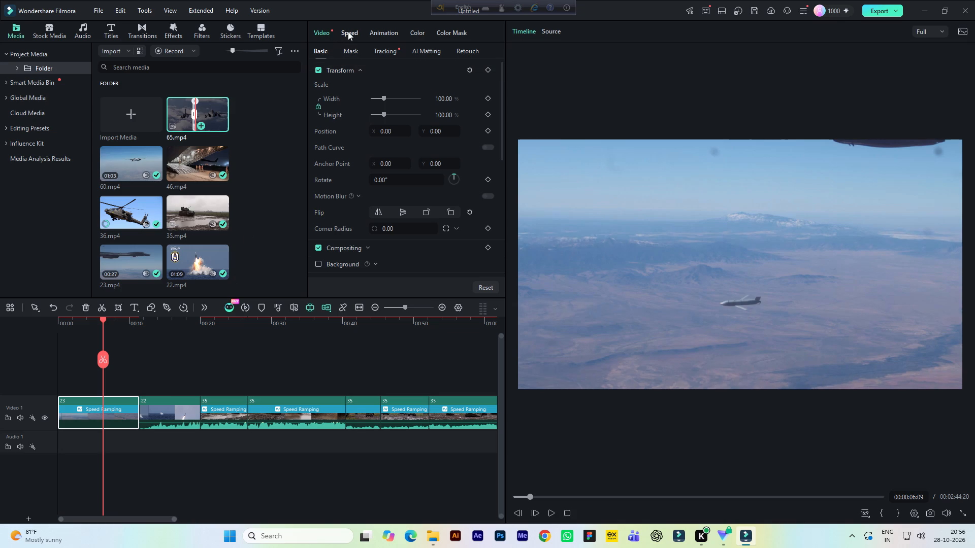
{"action": "left_click", "coordinate": [422, 31]}
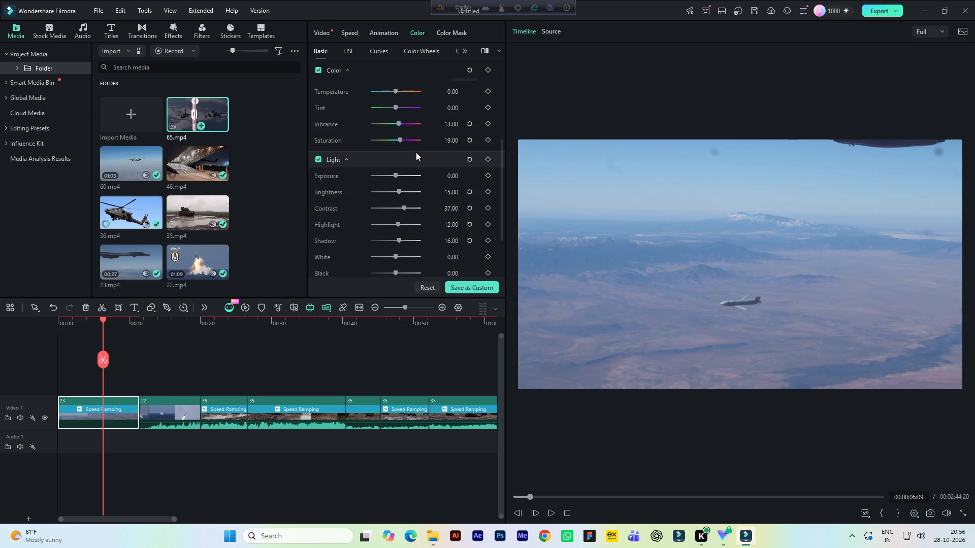
{"action": "left_click", "coordinate": [155, 325]}
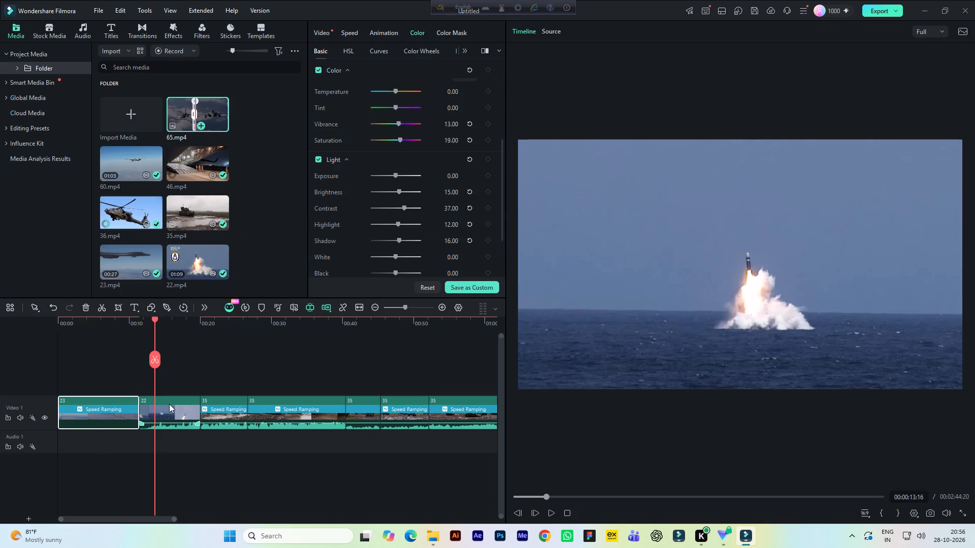
{"action": "left_click", "coordinate": [169, 404]}
{"action": "left_click", "coordinate": [438, 29]}
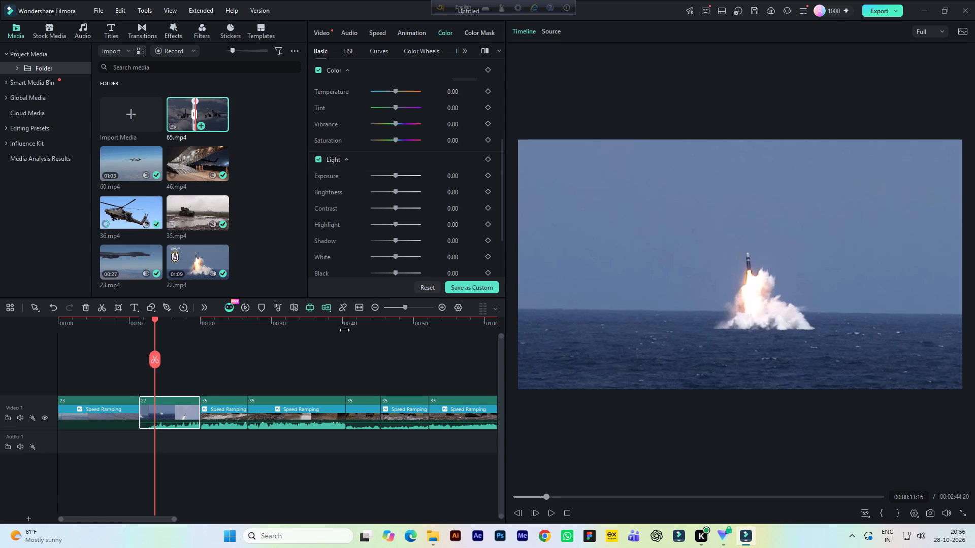
{"action": "left_click", "coordinate": [222, 326]}
{"action": "left_click", "coordinate": [231, 404]}
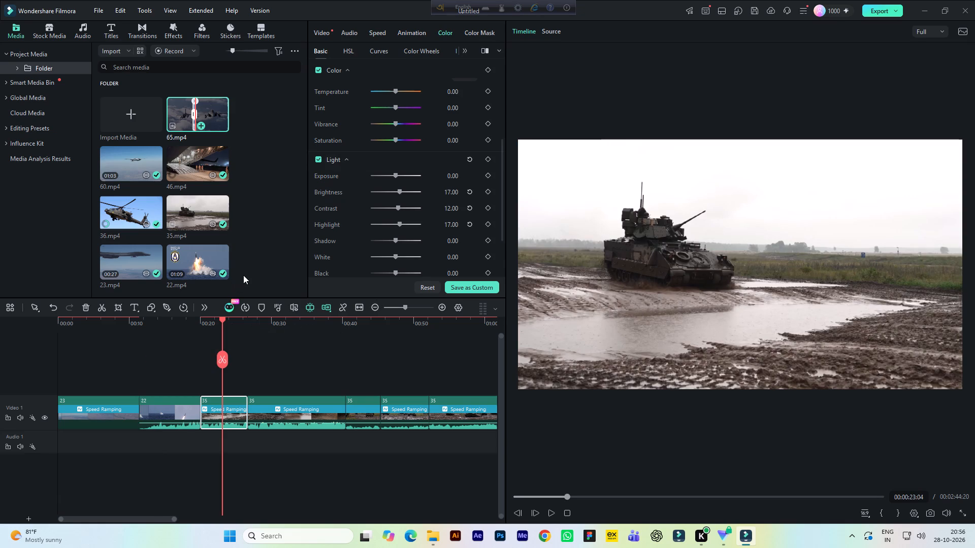
{"action": "left_click", "coordinate": [284, 326]}
{"action": "left_click", "coordinate": [314, 407]}
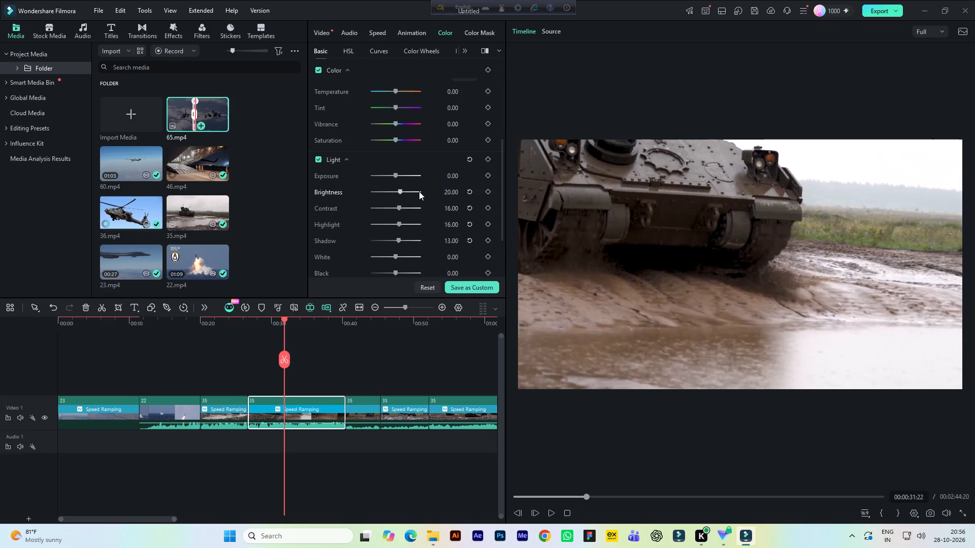
{"action": "scroll", "coordinate": [419, 191], "scroll_direction": "down", "scroll_amount": 1}
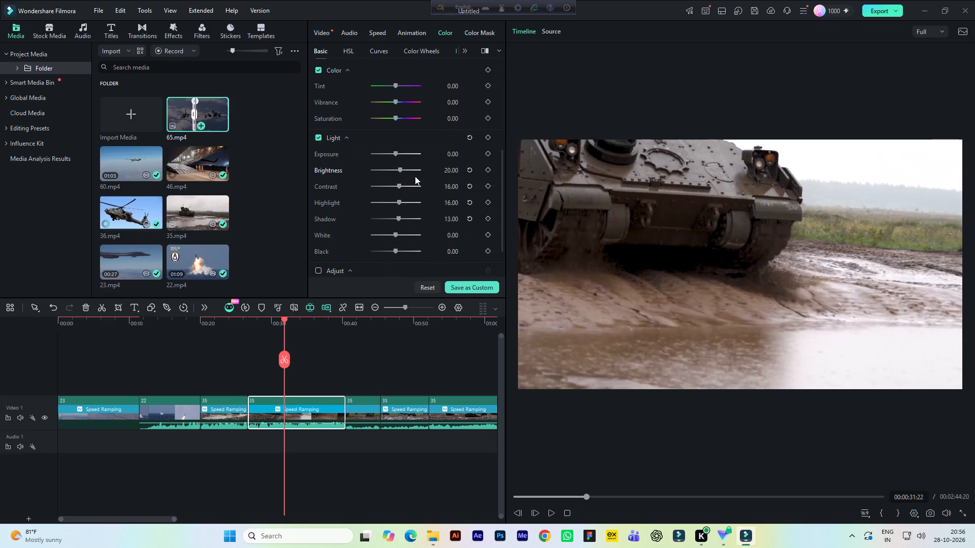
{"action": "key", "text": "space"}
On the forest-road military vehicles clip near 00:00:42, set Brightness to 45, Contrast to 20 and Highlight to 9, and briefly play it.
{"action": "left_click", "coordinate": [361, 322]}
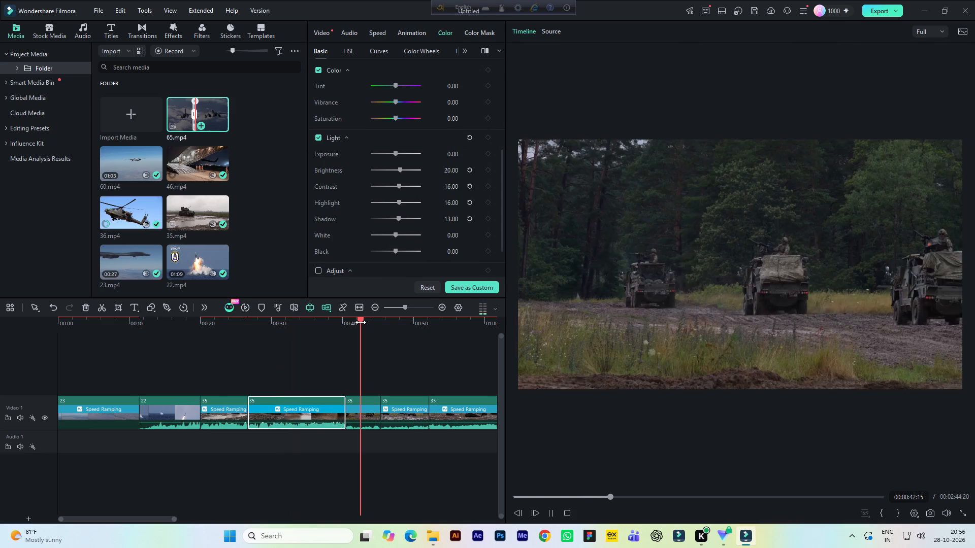
{"action": "key", "text": "space"}
{"action": "left_click", "coordinate": [378, 418]}
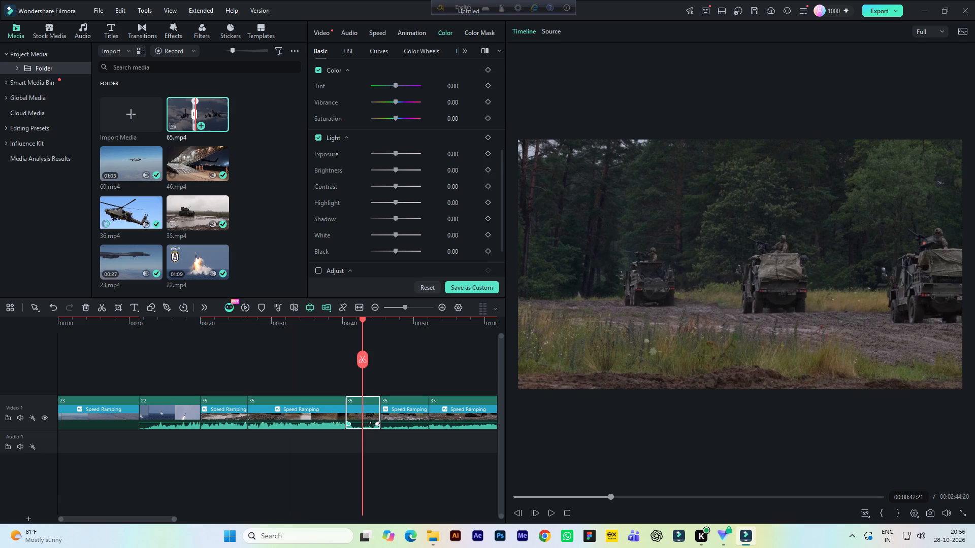
{"action": "left_click", "coordinate": [450, 172]}
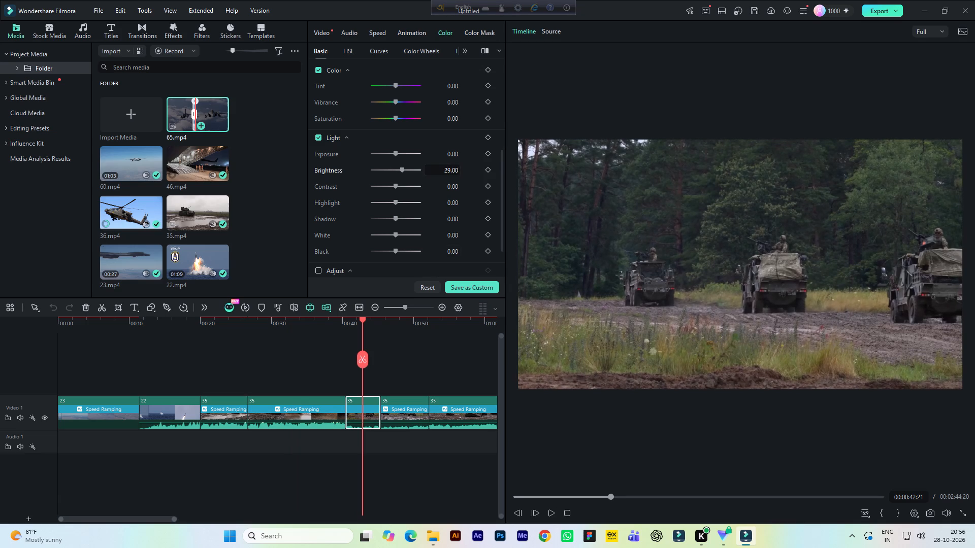
{"action": "left_click", "coordinate": [459, 187]}
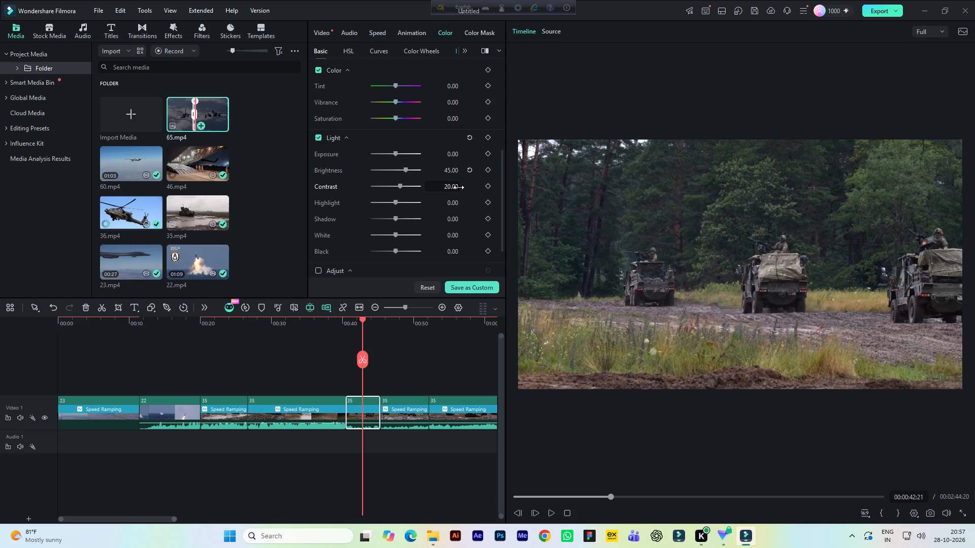
{"action": "left_click", "coordinate": [456, 205]}
{"action": "key", "text": "space"}
{"action": "key", "text": "space"}
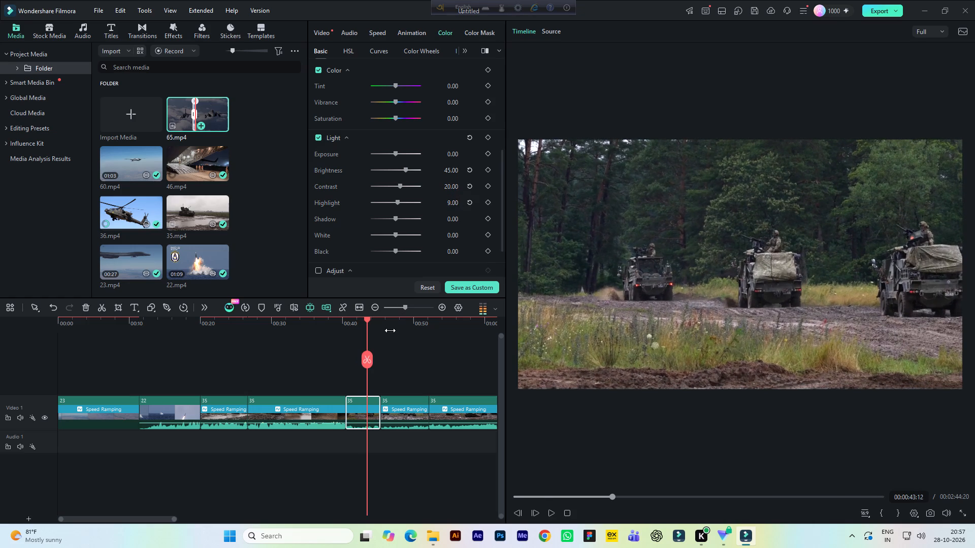
On the tank column clip near 00:00:47, set Brightness to 31, Contrast to 15 and Highlight to 11.
{"action": "left_click", "coordinate": [393, 325]}
{"action": "key", "text": "space"}
{"action": "key", "text": "space"}
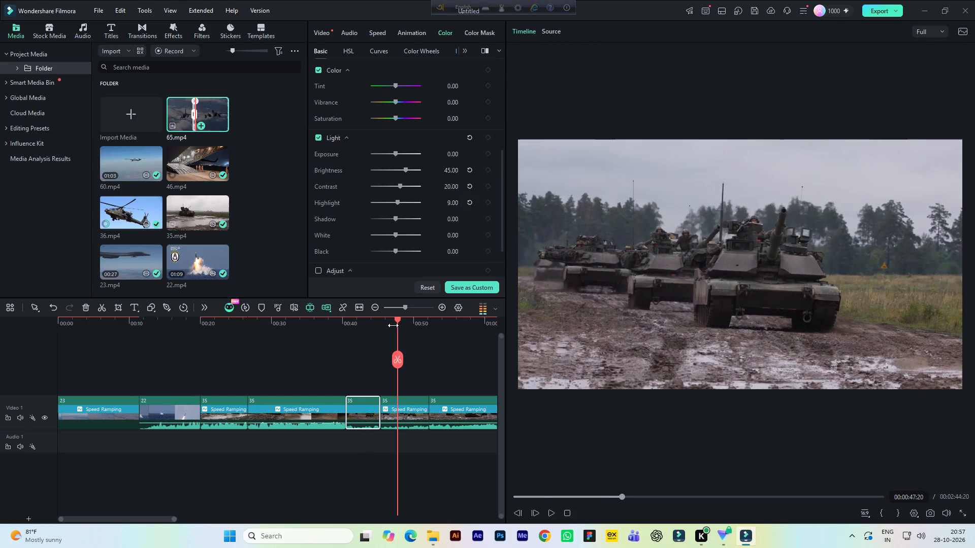
{"action": "left_click", "coordinate": [416, 402]}
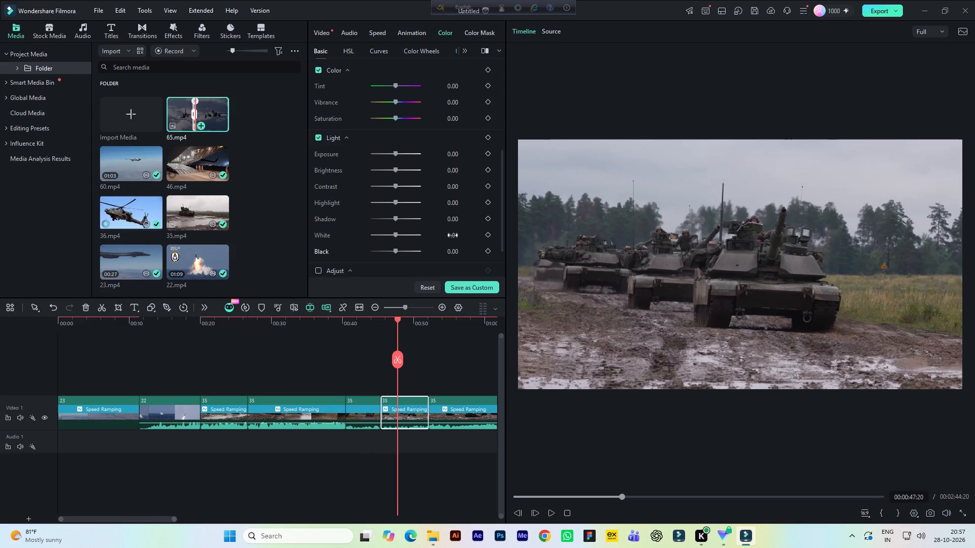
{"action": "left_click", "coordinate": [457, 170]}
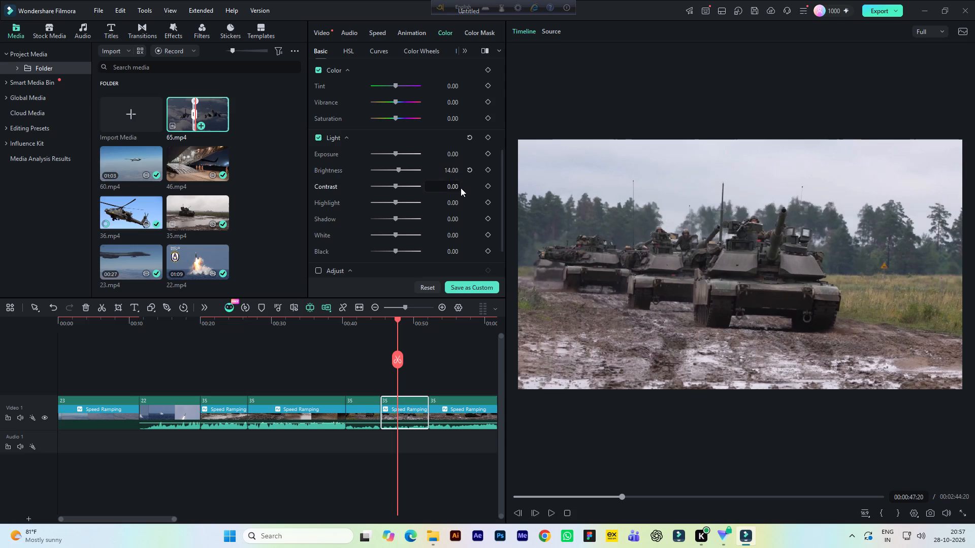
{"action": "left_click", "coordinate": [454, 188]}
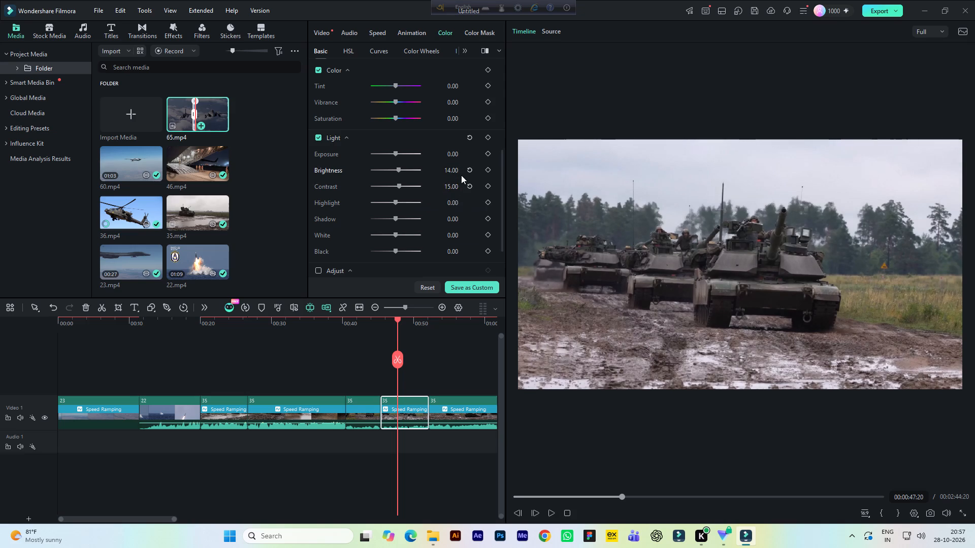
{"action": "left_click", "coordinate": [454, 172]}
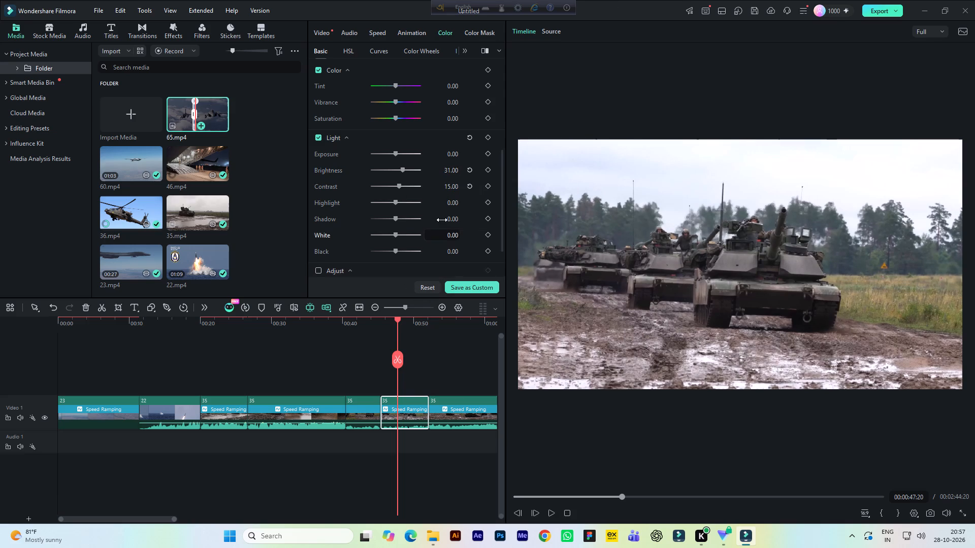
{"action": "left_click", "coordinate": [455, 205]}
On the close-up tank clip near 00:00:56, set Brightness to 28, Contrast to 15 and Highlight to 8, and play it back.
{"action": "left_click_drag", "start_coordinate": [150, 519], "coordinate": [197, 512]}
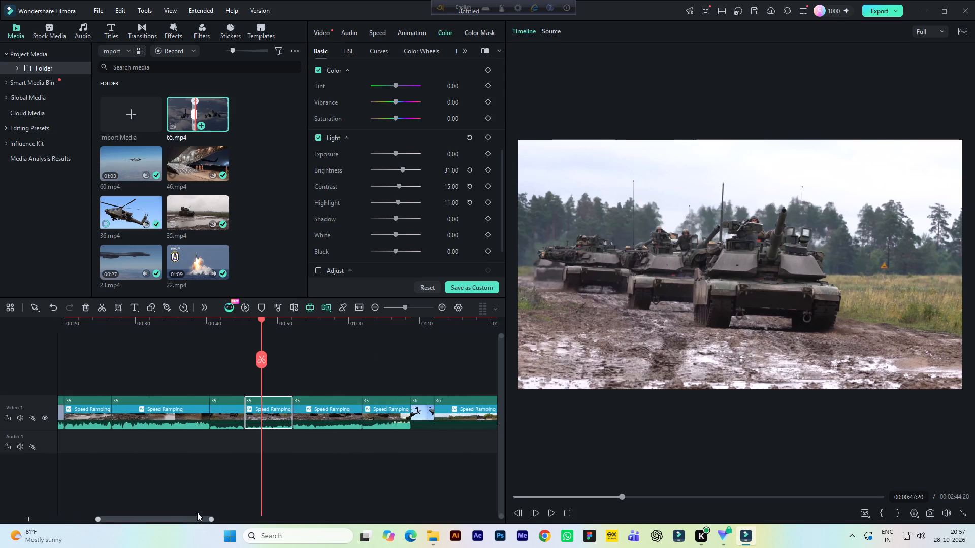
{"action": "left_click_drag", "start_coordinate": [197, 512], "coordinate": [200, 511]}
{"action": "left_click", "coordinate": [275, 323]}
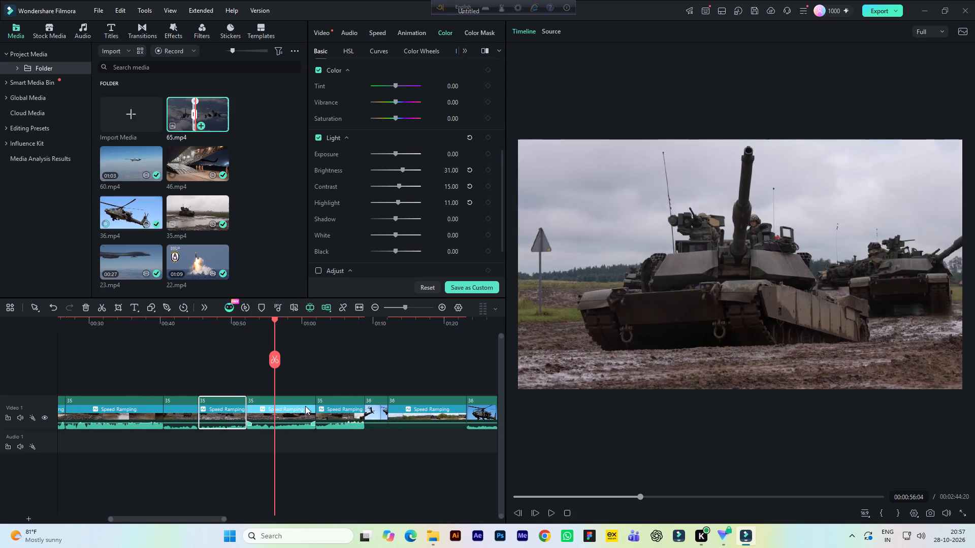
{"action": "left_click", "coordinate": [306, 407]}
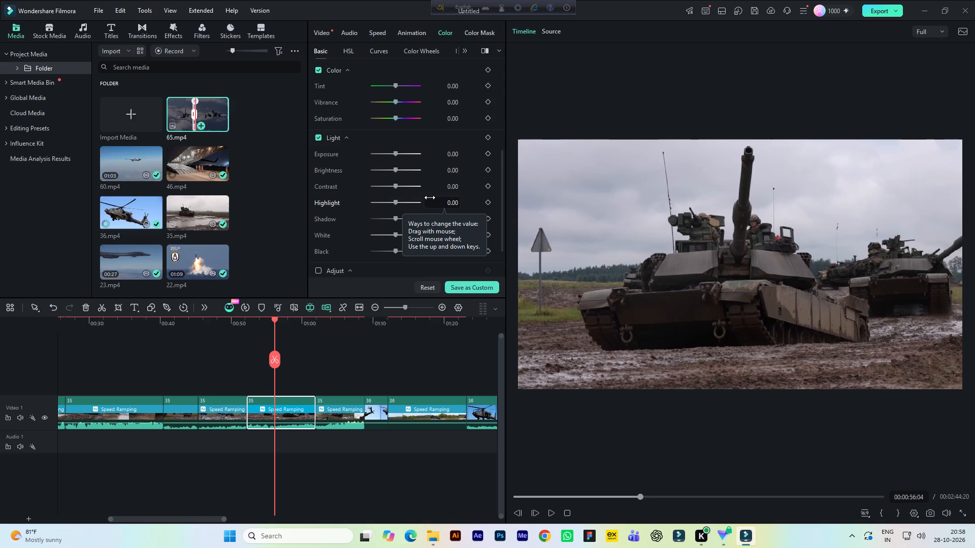
{"action": "left_click", "coordinate": [454, 172]}
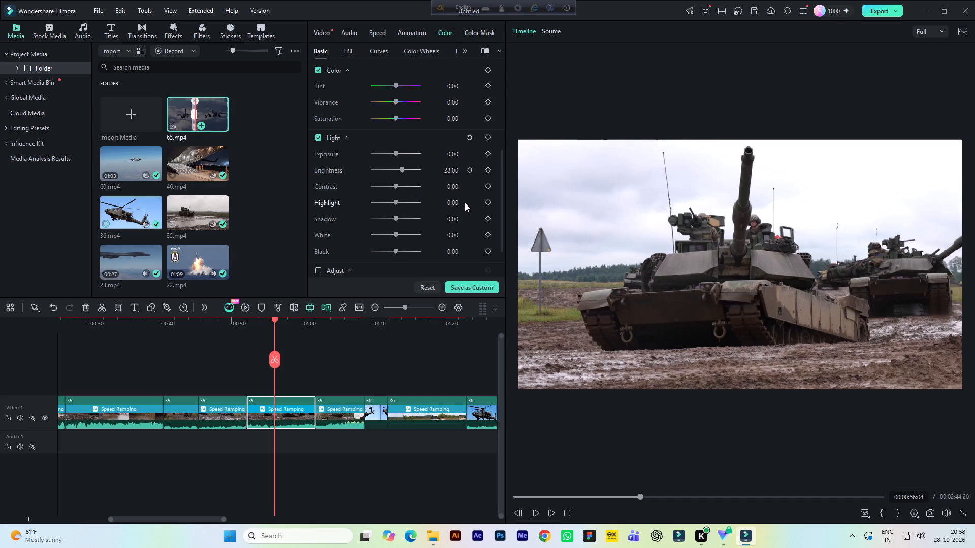
{"action": "left_click", "coordinate": [456, 188]}
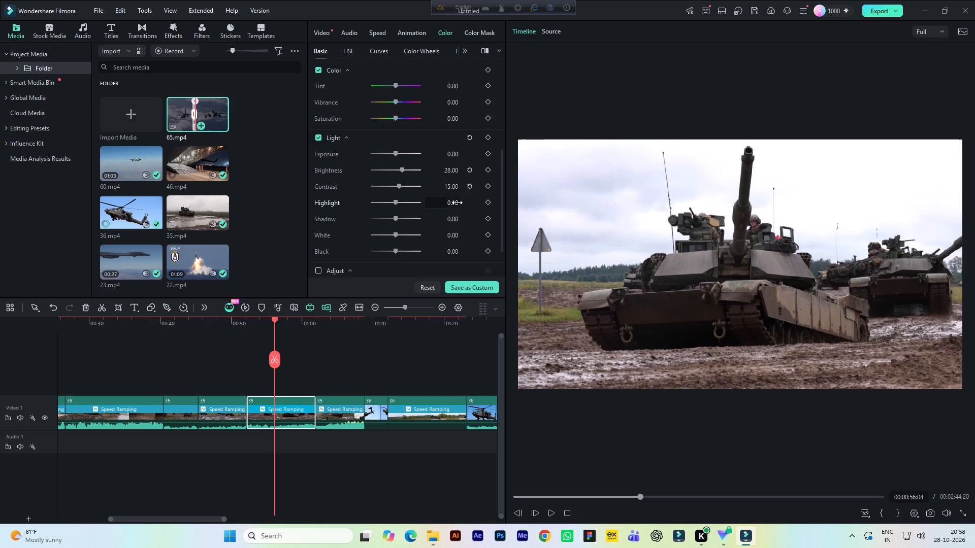
{"action": "left_click", "coordinate": [451, 202]}
{"action": "key", "text": "space"}
On the armored vehicle clip near 00:01:03, set Brightness to 20, Contrast to 12 and Highlight to 11, and play it back.
{"action": "left_click", "coordinate": [319, 327]}
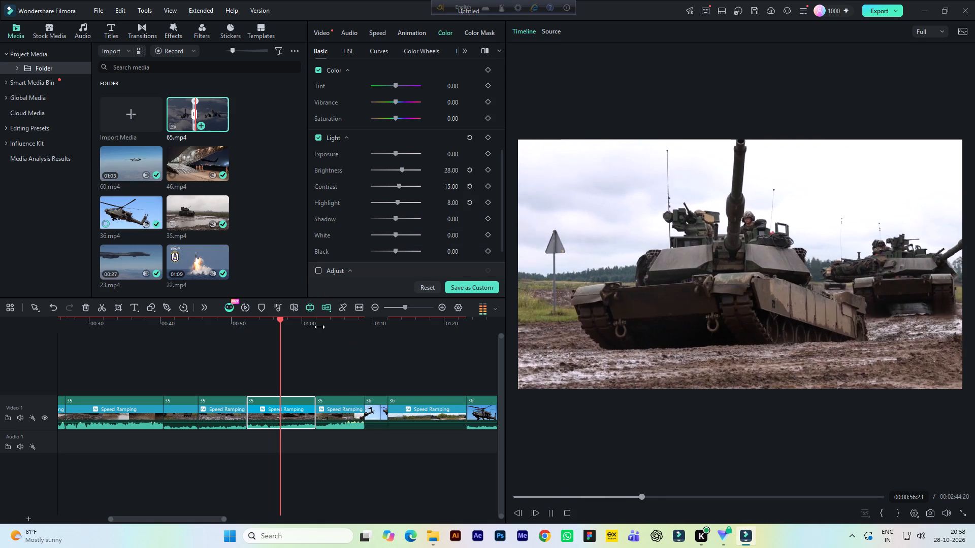
{"action": "left_click", "coordinate": [343, 406]}
{"action": "key", "text": "space"}
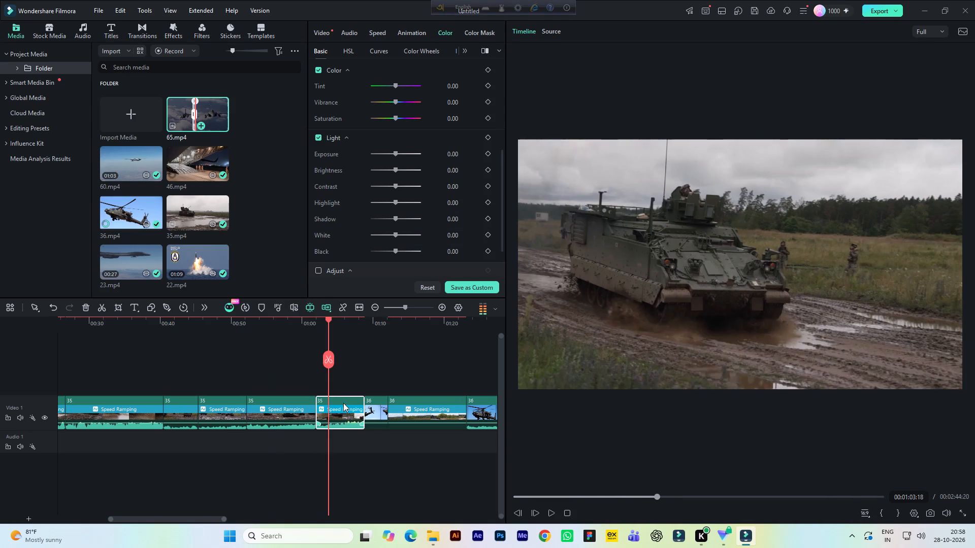
{"action": "left_click", "coordinate": [449, 171]}
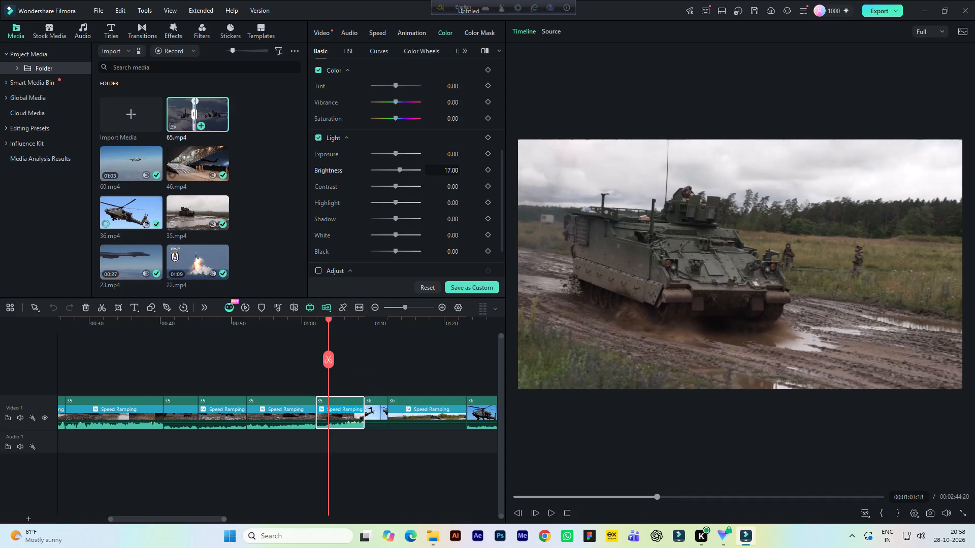
{"action": "left_click", "coordinate": [450, 190]}
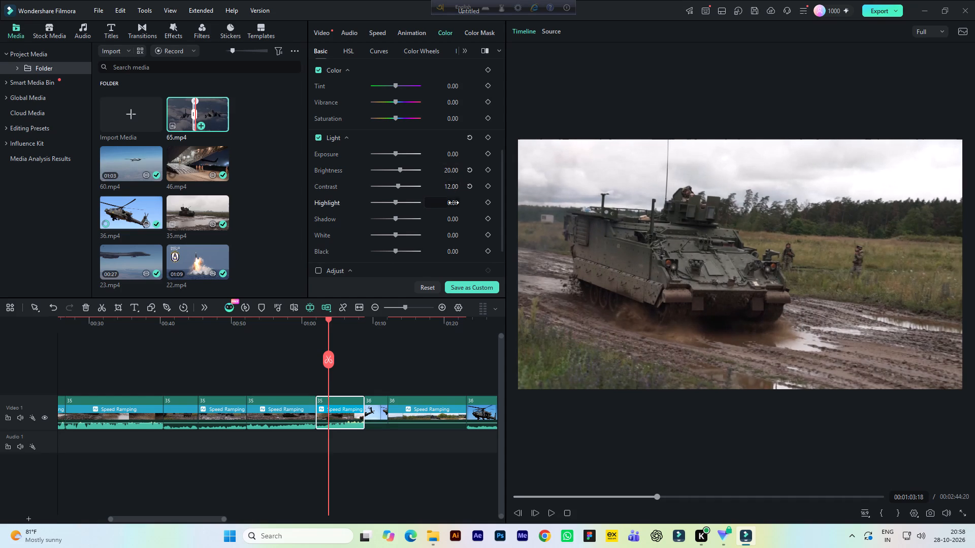
{"action": "left_click", "coordinate": [454, 204]}
{"action": "key", "text": "space"}
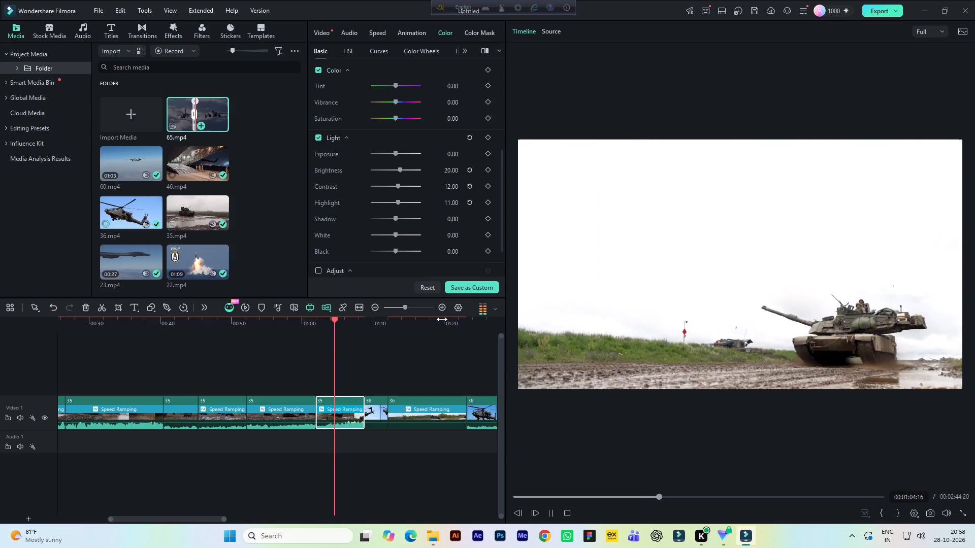
Review the helicopter clips near 00:01:10 and 00:01:14, and check the second clip's speed ramping curve.
{"action": "key", "text": "space"}
{"action": "left_click", "coordinate": [379, 324]}
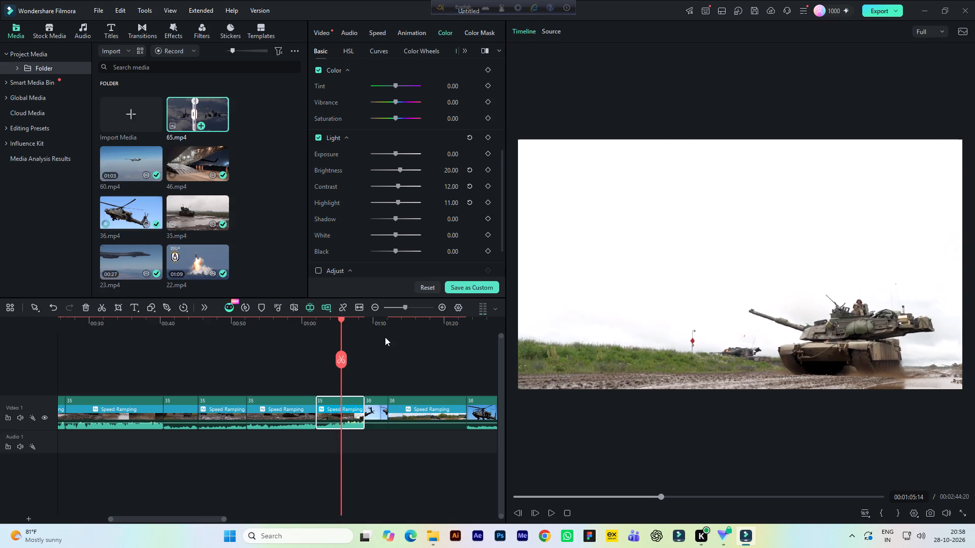
{"action": "left_click", "coordinate": [387, 406]}
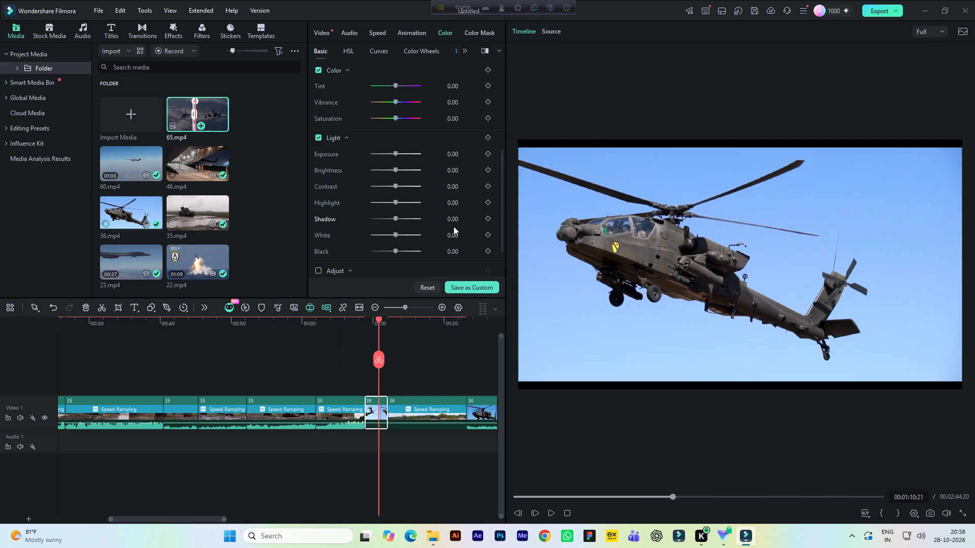
{"action": "key", "text": "space"}
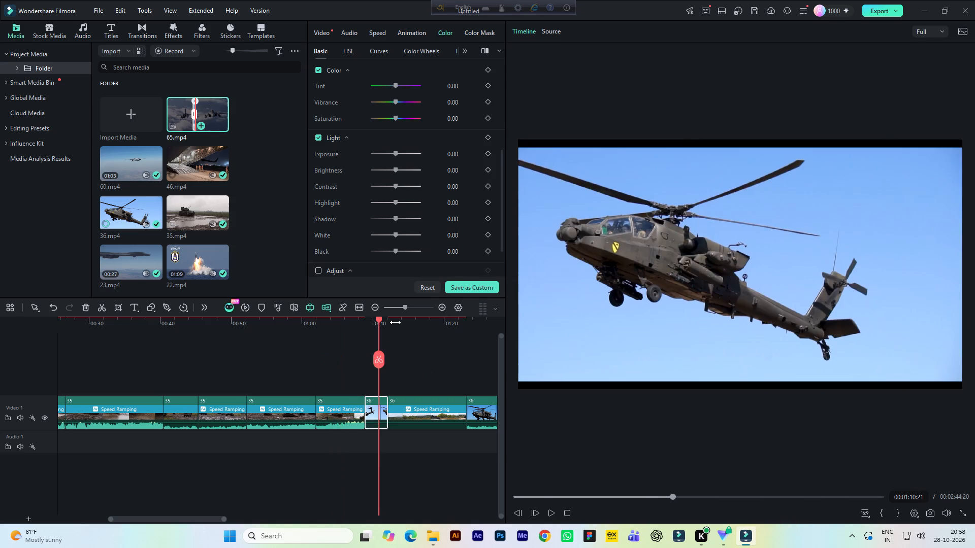
{"action": "left_click", "coordinate": [395, 322]}
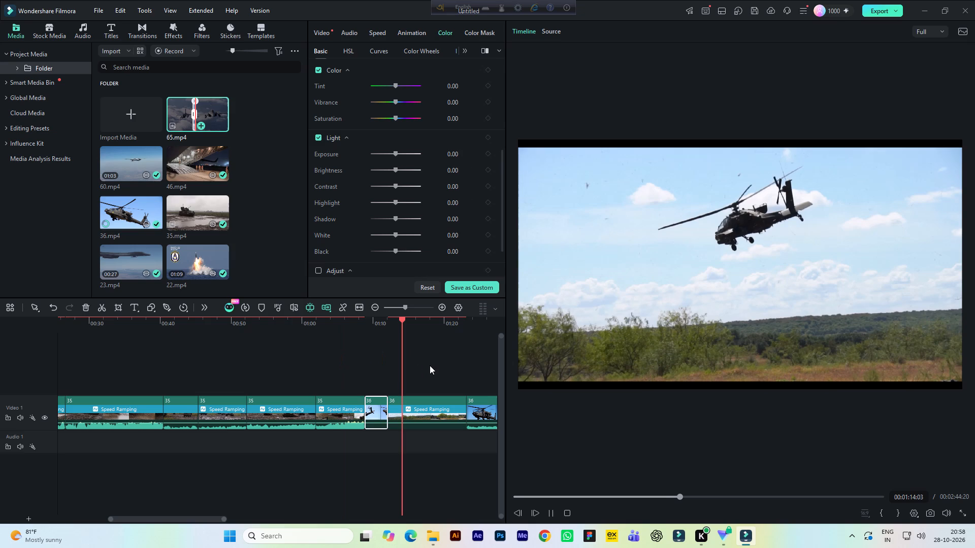
{"action": "key", "text": "space"}
{"action": "left_click", "coordinate": [426, 406]}
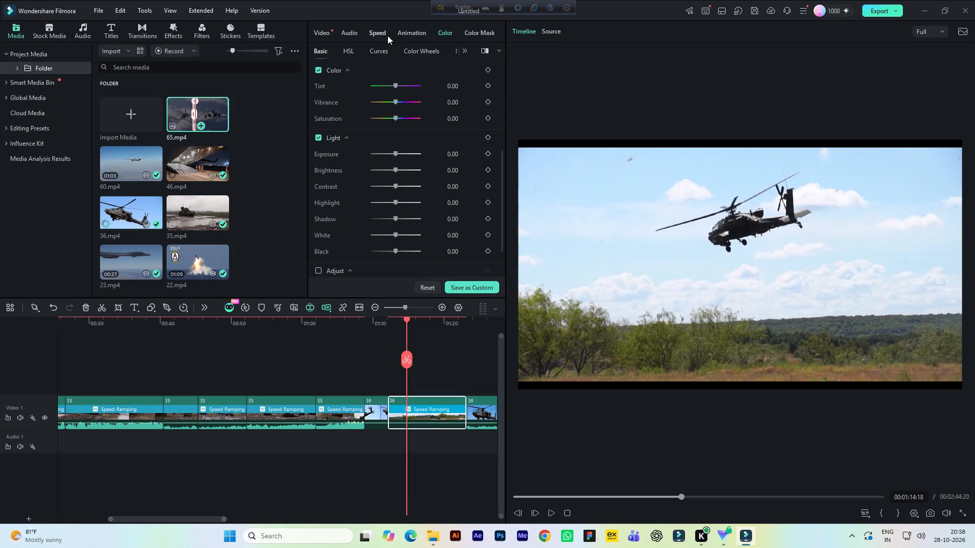
{"action": "left_click", "coordinate": [387, 36]}
{"action": "left_click", "coordinate": [367, 49]}
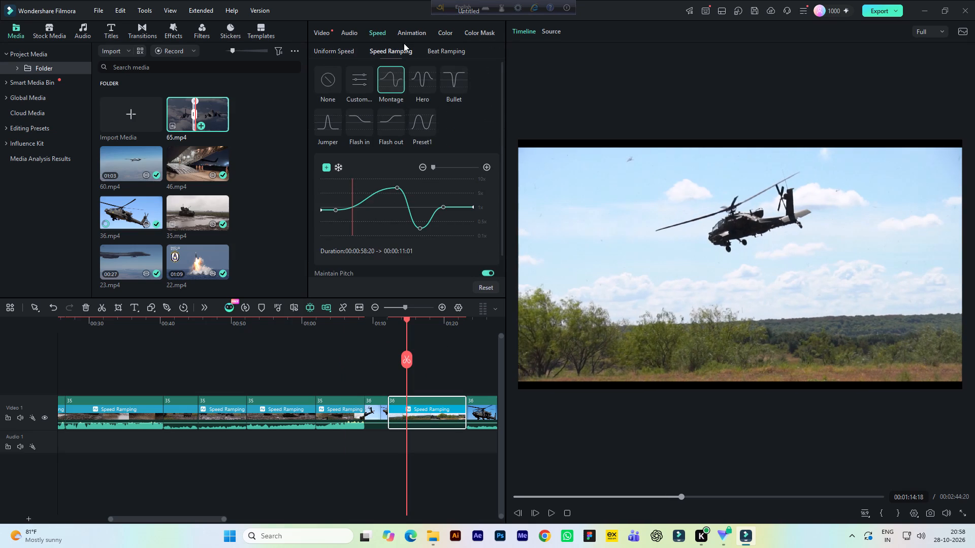
{"action": "left_click", "coordinate": [446, 35]}
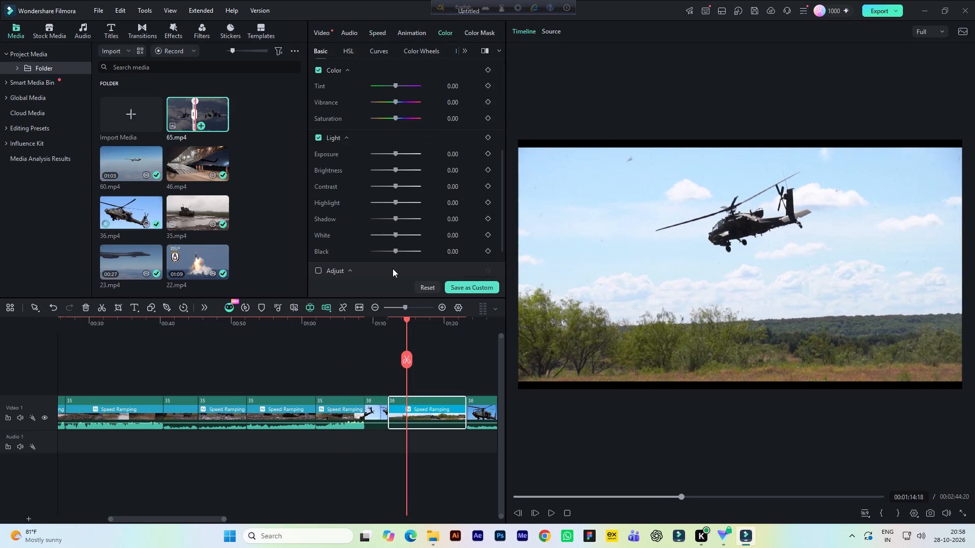
{"action": "left_click_drag", "start_coordinate": [174, 519], "coordinate": [199, 517]}
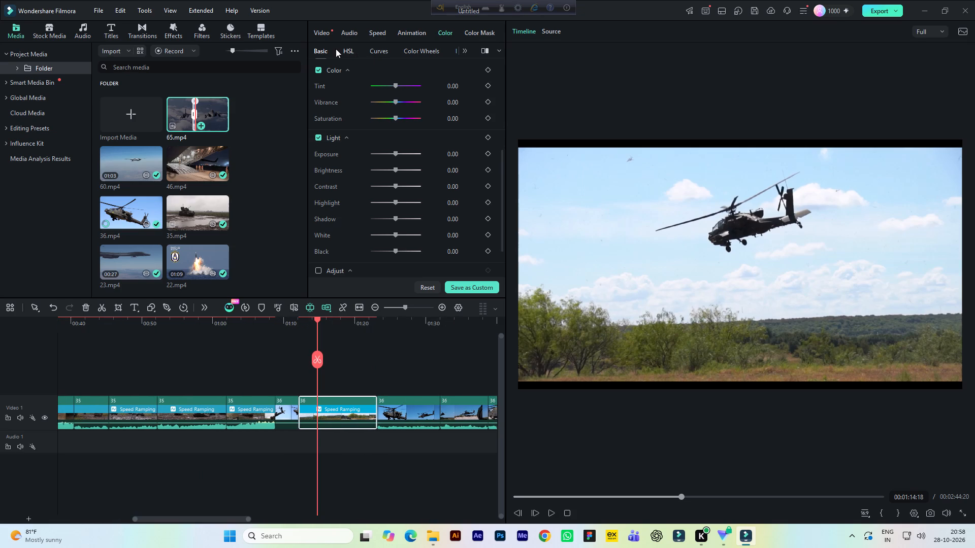
On the low-flying helicopter clip near 00:01:14, shift the midtones to 0.13, 0.08, -0.21, nudge highlights and shadows toward yellow, and play it back.
{"action": "left_click", "coordinate": [416, 54]}
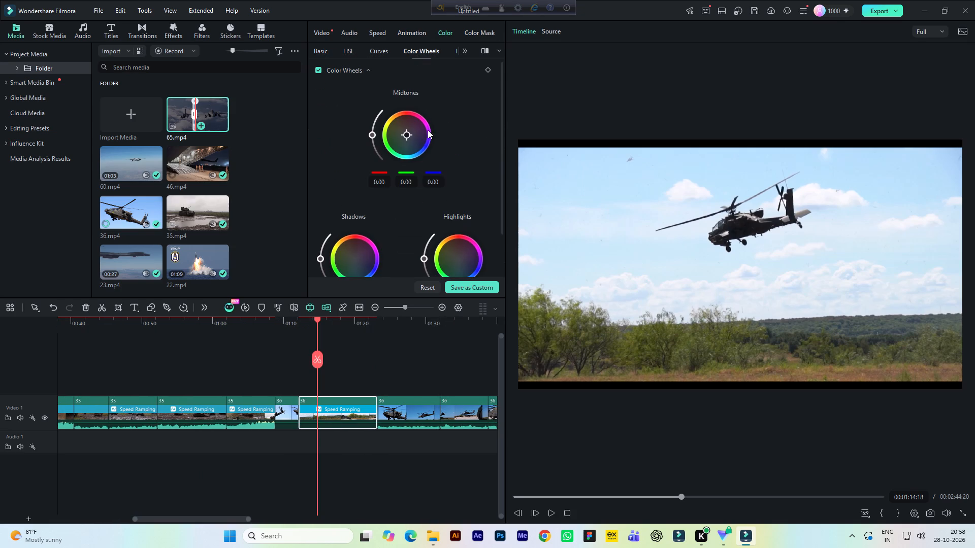
{"action": "scroll", "coordinate": [460, 190], "scroll_direction": "down", "scroll_amount": 1}
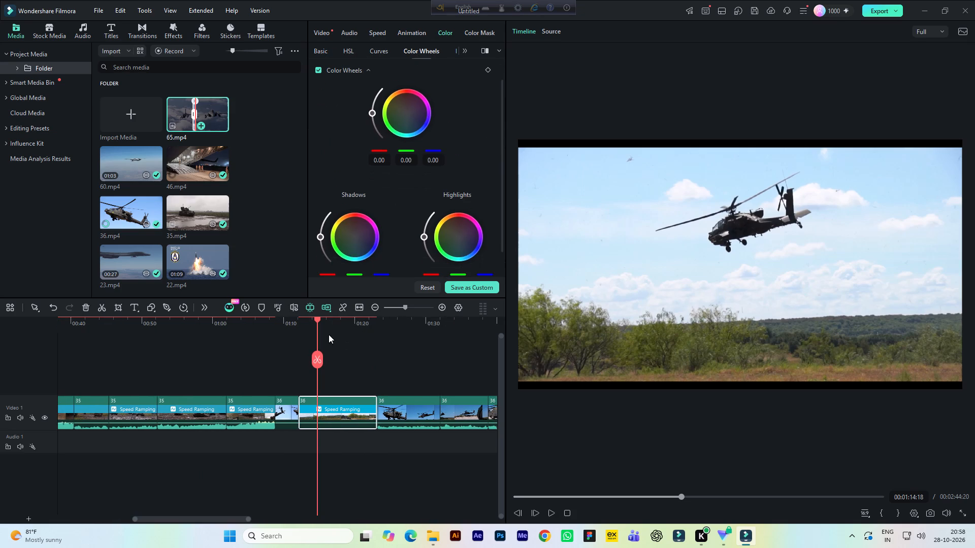
{"action": "scroll", "coordinate": [394, 126], "scroll_direction": "up", "scroll_amount": 1}
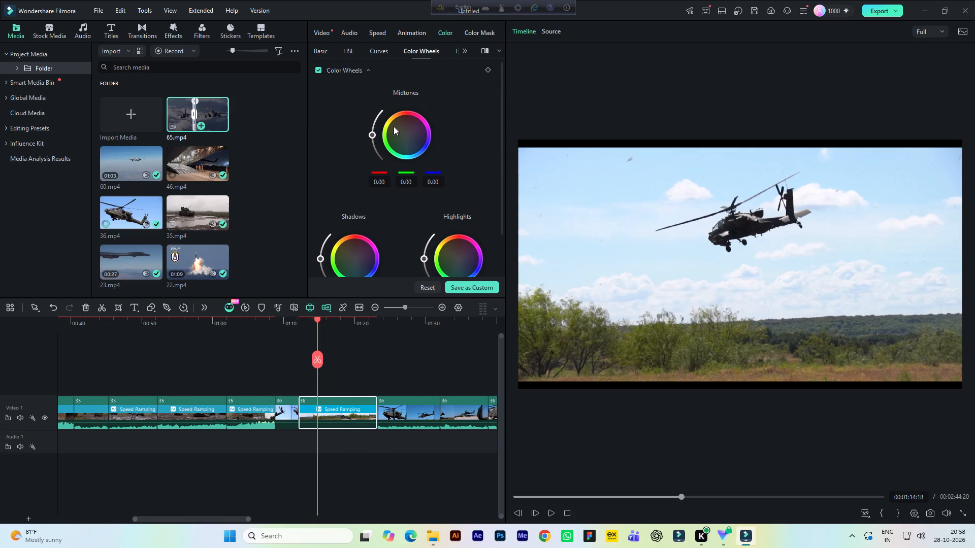
{"action": "left_click", "coordinate": [403, 132]}
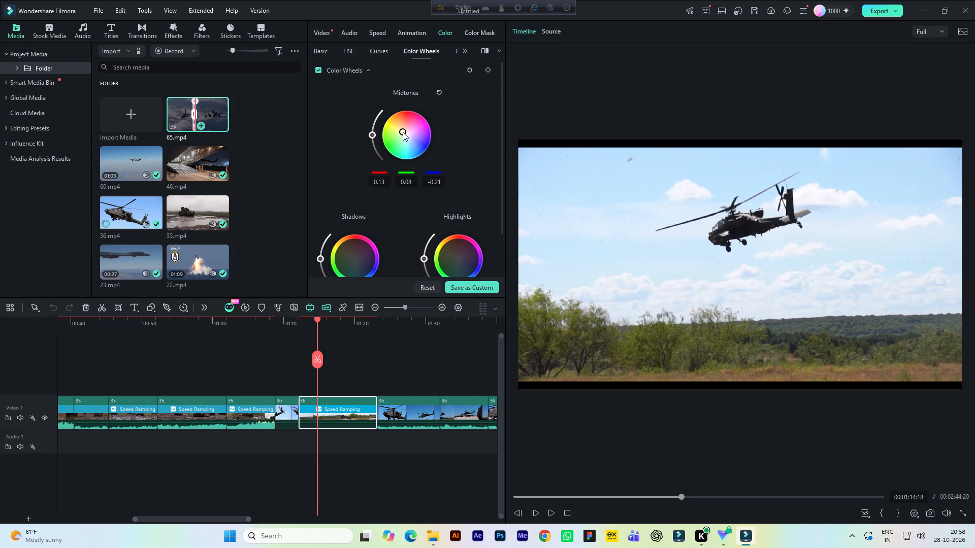
{"action": "scroll", "coordinate": [404, 136], "scroll_direction": "down", "scroll_amount": 1}
{"action": "left_click", "coordinate": [451, 233]}
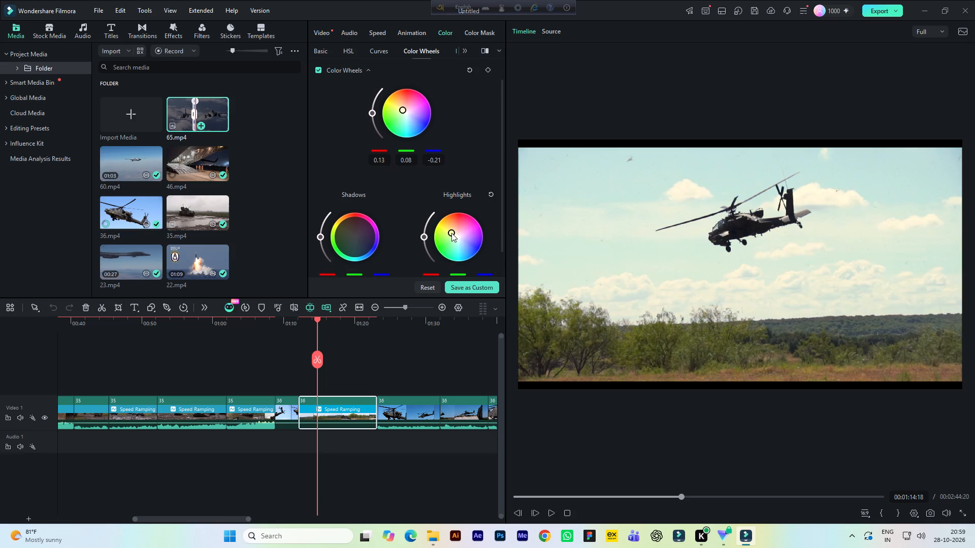
{"action": "left_click", "coordinate": [351, 236]}
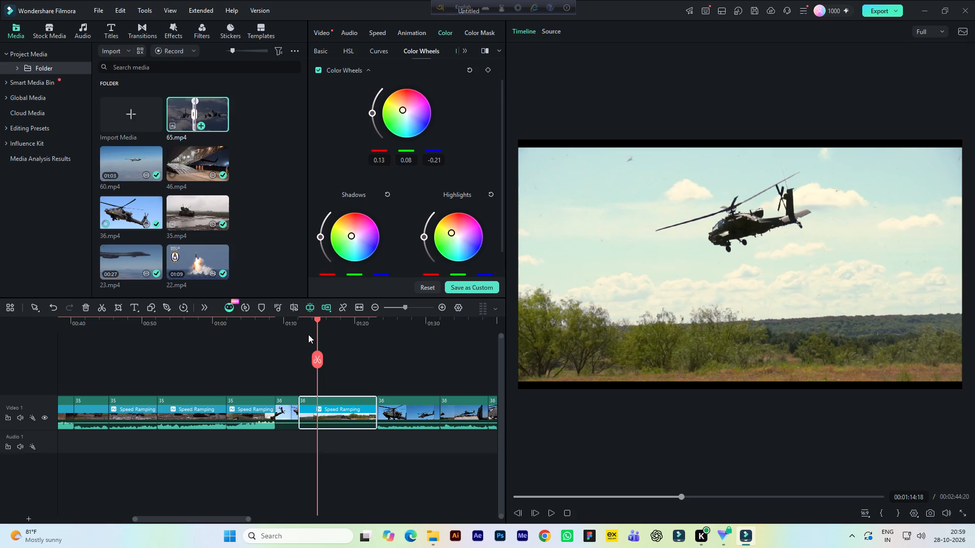
{"action": "left_click", "coordinate": [302, 323]}
{"action": "key", "text": "space"}
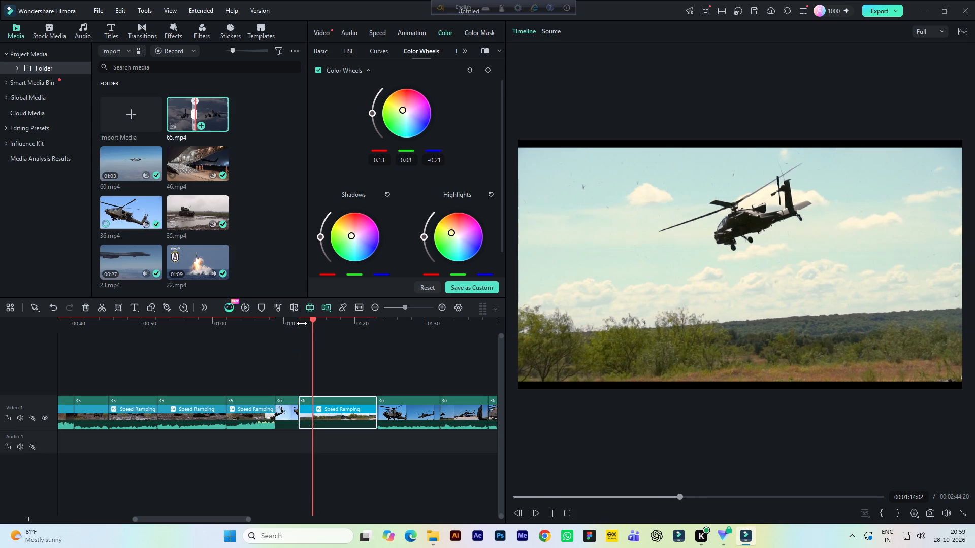
{"action": "key", "text": "space"}
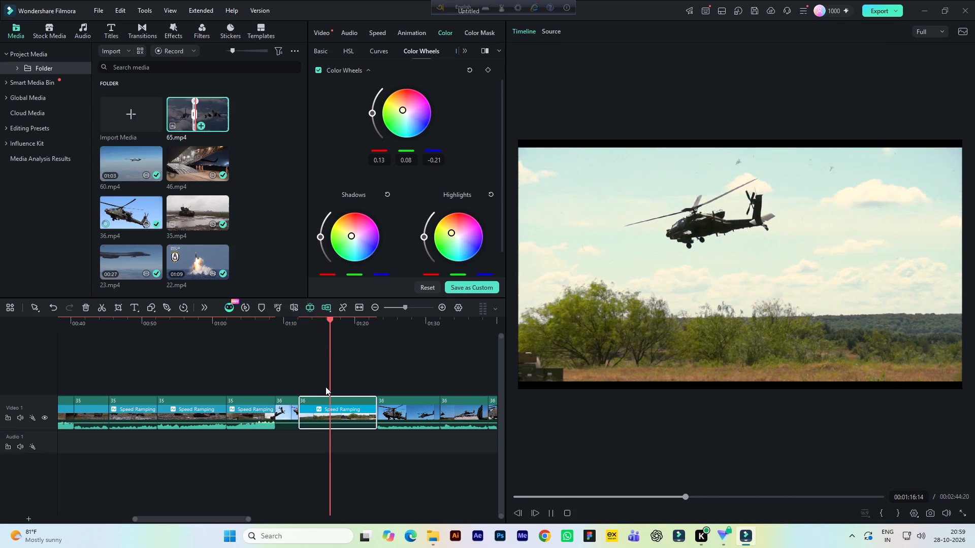
On the helicopter clip near 00:01:25, set Brightness to 50, Contrast to 29 and Highlight to 15, and play it back.
{"action": "left_click_drag", "start_coordinate": [217, 518], "coordinate": [251, 518]}
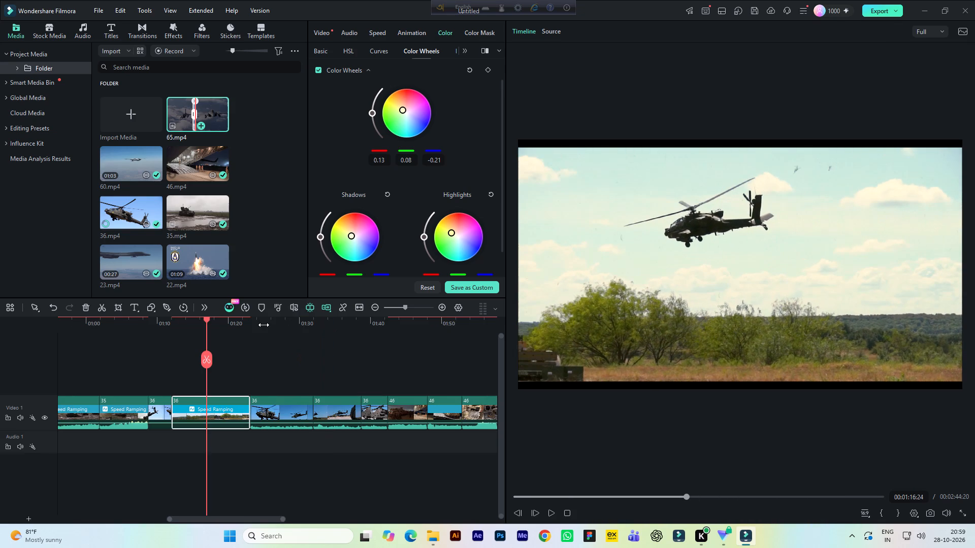
{"action": "left_click", "coordinate": [267, 318]}
{"action": "left_click", "coordinate": [297, 406]}
{"action": "key", "text": "space"}
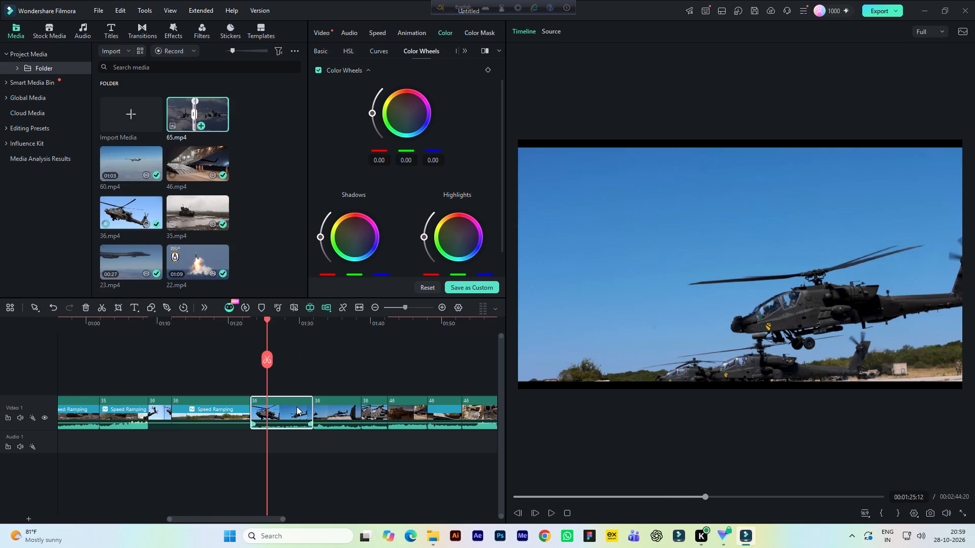
{"action": "key", "text": "space"}
{"action": "left_click", "coordinate": [321, 51]}
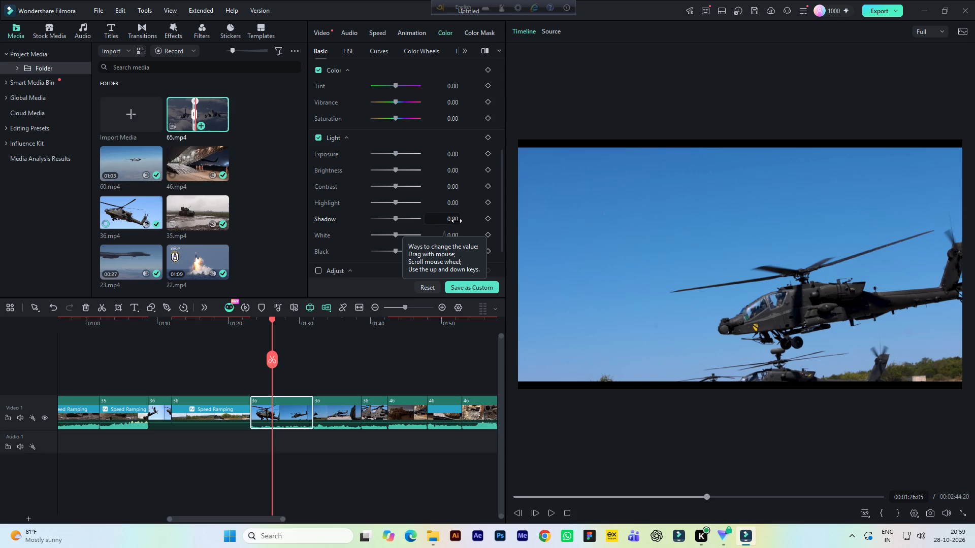
{"action": "left_click", "coordinate": [457, 172]}
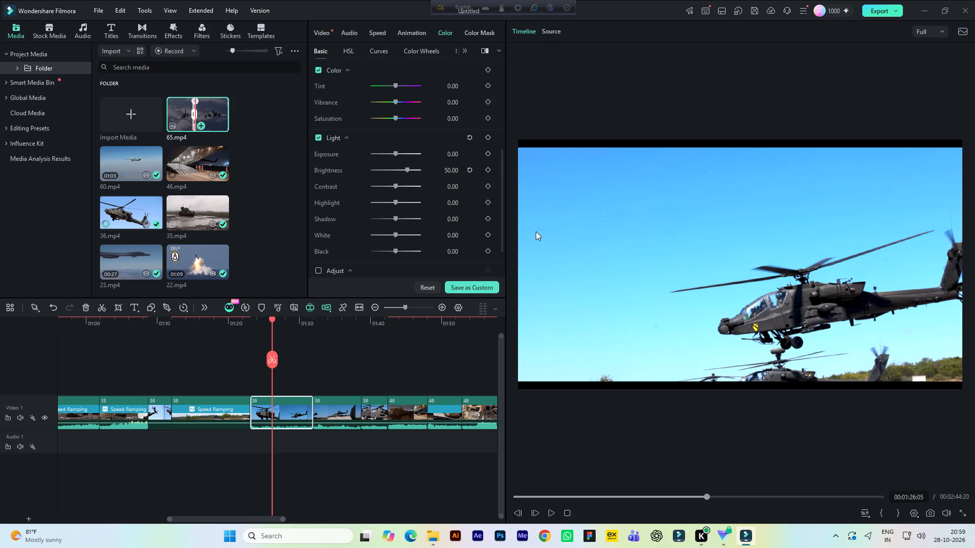
{"action": "left_click", "coordinate": [455, 187]}
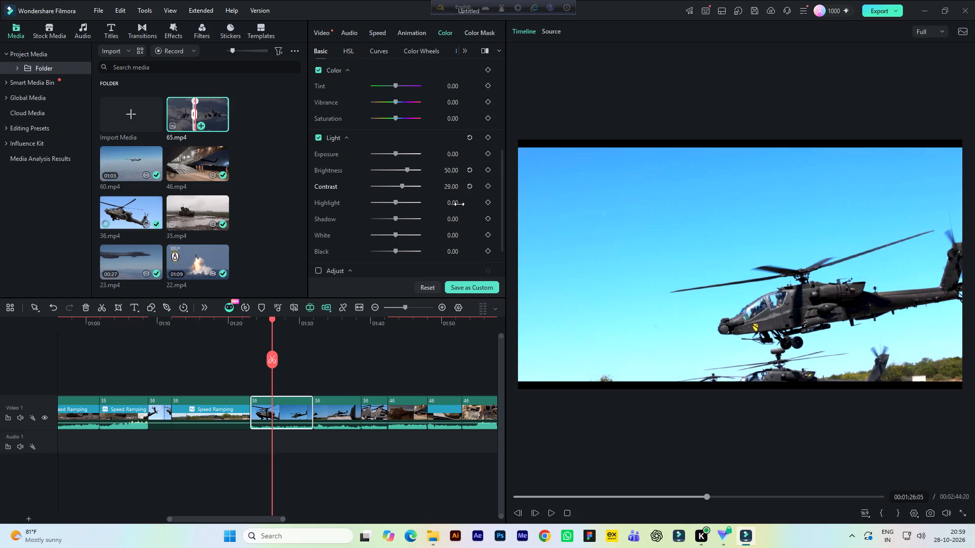
{"action": "left_click", "coordinate": [459, 204]}
{"action": "key", "text": "space"}
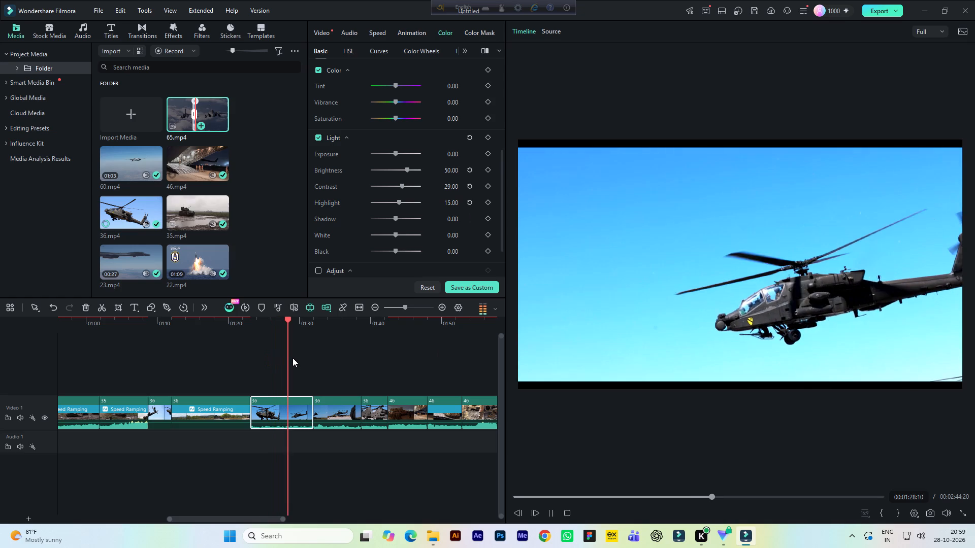
On the helicopter takeoff clip near 00:01:34, set Brightness to 13 and Contrast to 17, and play it back.
{"action": "left_click", "coordinate": [323, 324]}
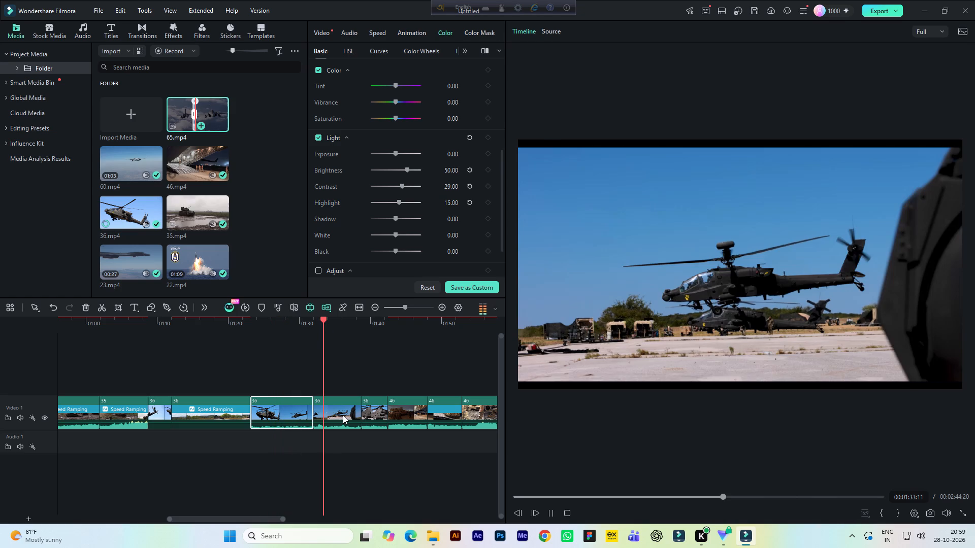
{"action": "key", "text": "space"}
{"action": "left_click", "coordinate": [343, 415]}
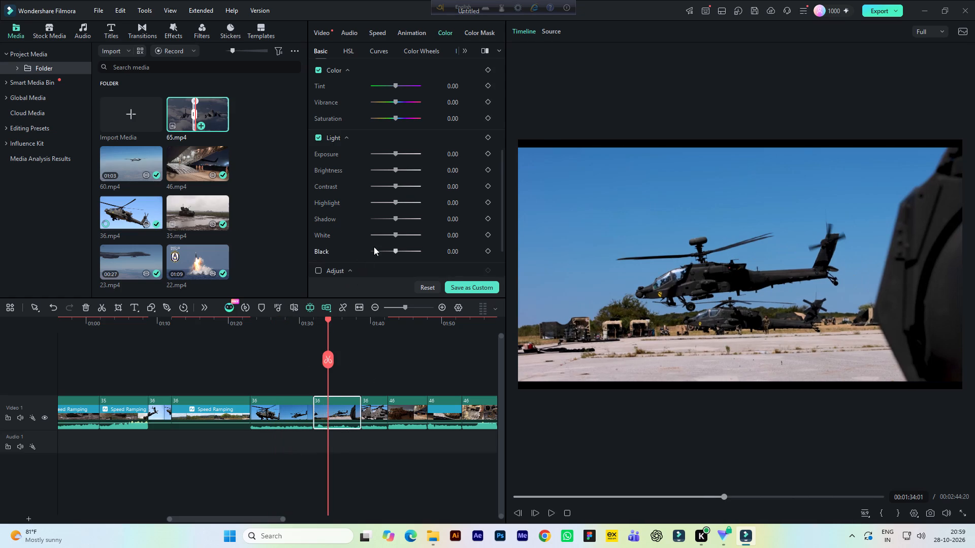
{"action": "left_click", "coordinate": [456, 169]}
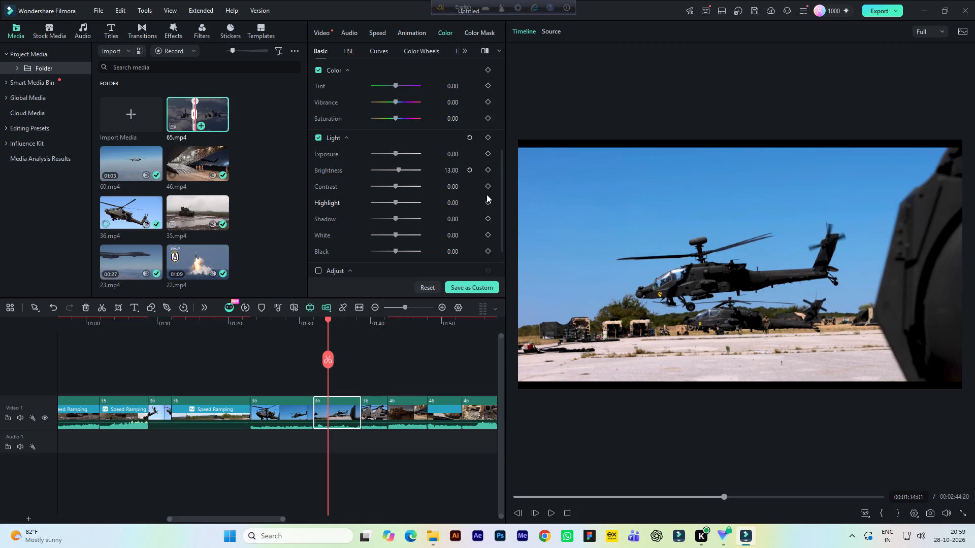
{"action": "left_click", "coordinate": [453, 190]}
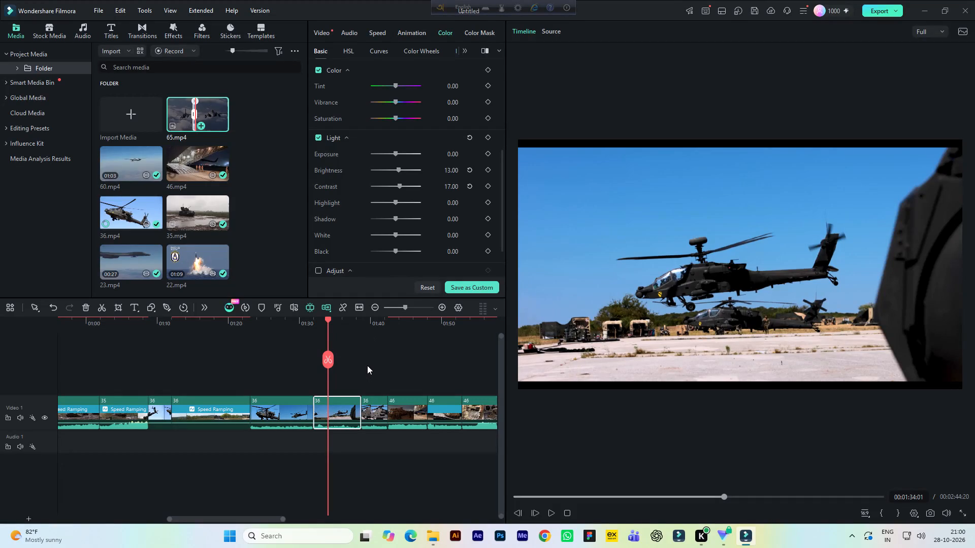
{"action": "key", "text": "space"}
{"action": "key", "text": "space"}
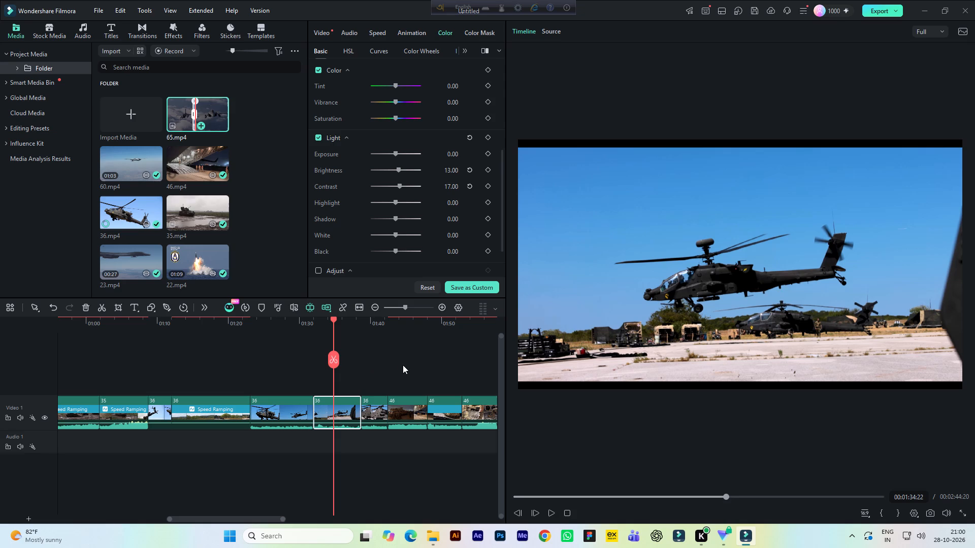
{"action": "key", "text": "space"}
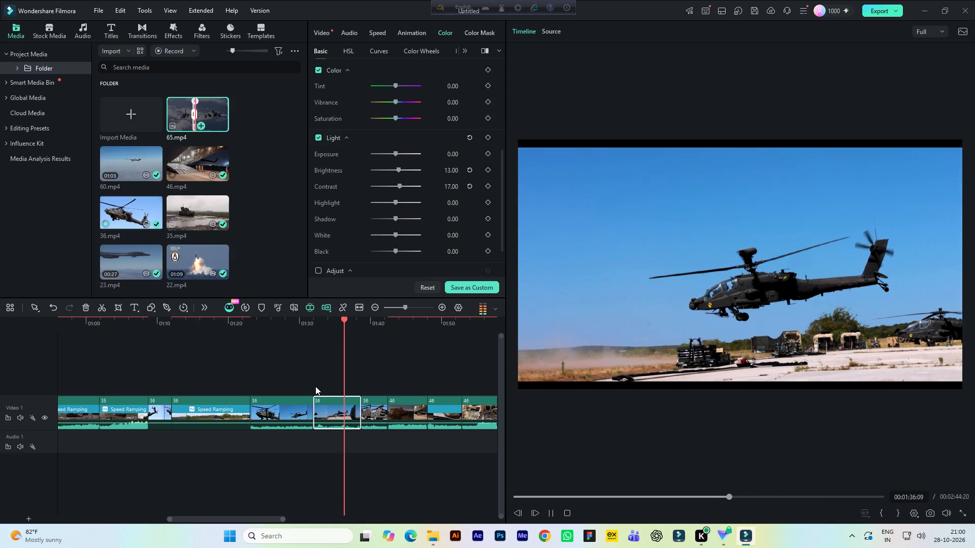
{"action": "key", "text": "space"}
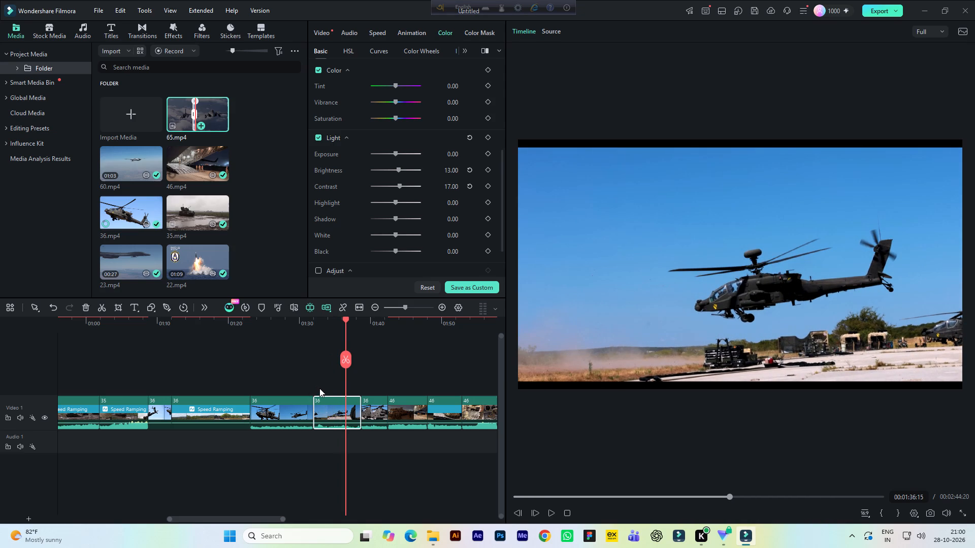
{"action": "key", "text": "space"}
Preview the close-up helicopter fuselage clip near 00:01:40.
{"action": "left_click", "coordinate": [373, 322]}
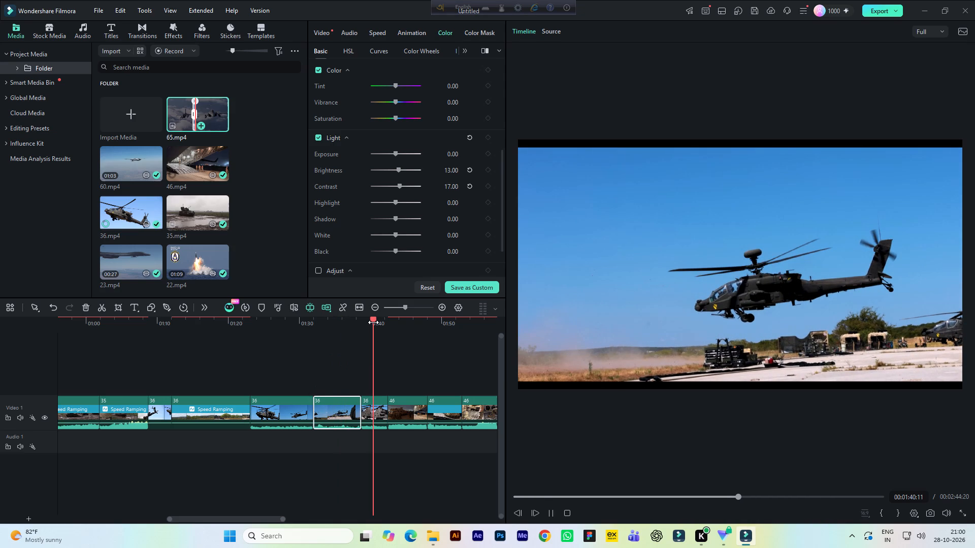
{"action": "key", "text": "space"}
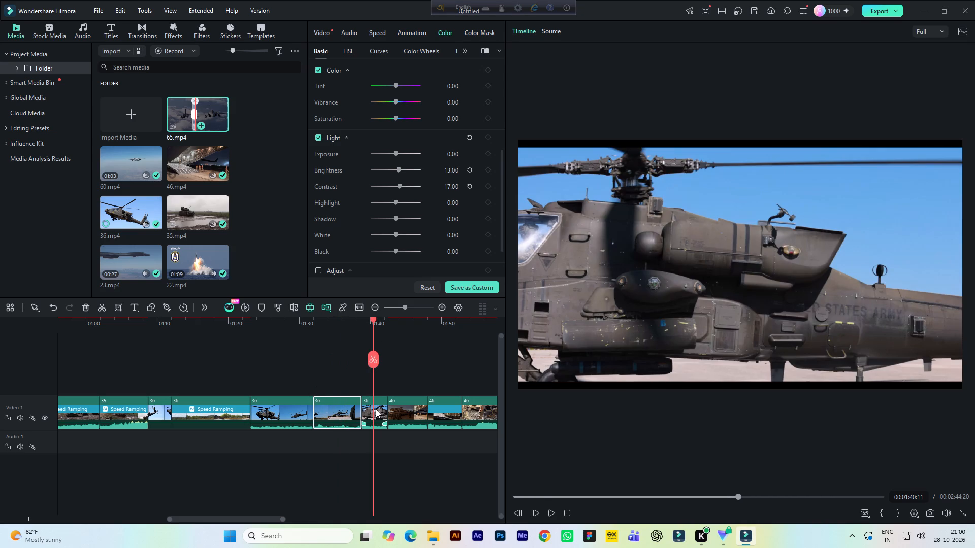
{"action": "left_click", "coordinate": [376, 409]}
{"action": "key", "text": "space"}
{"action": "key", "text": "space"}
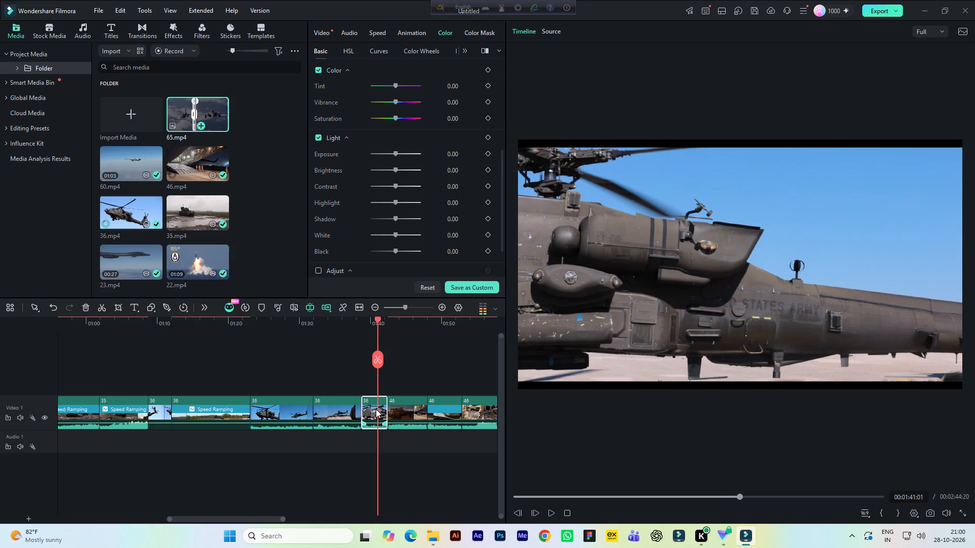
On the night clip of the tank and soldiers near 00:01:44, set Brightness to 24, Contrast to 4 and Highlight to 16, and play it back.
{"action": "left_click", "coordinate": [405, 322]}
{"action": "left_click", "coordinate": [405, 407]}
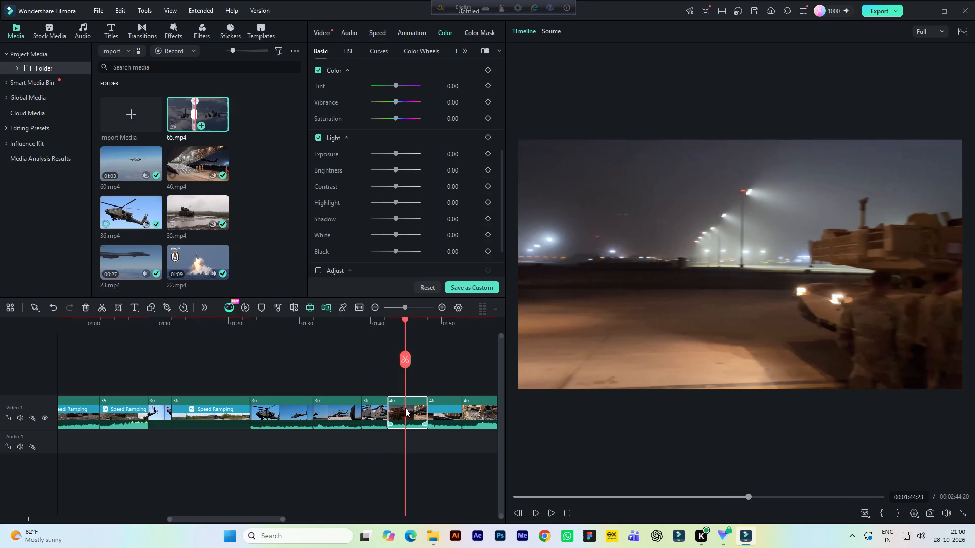
{"action": "left_click", "coordinate": [396, 321]}
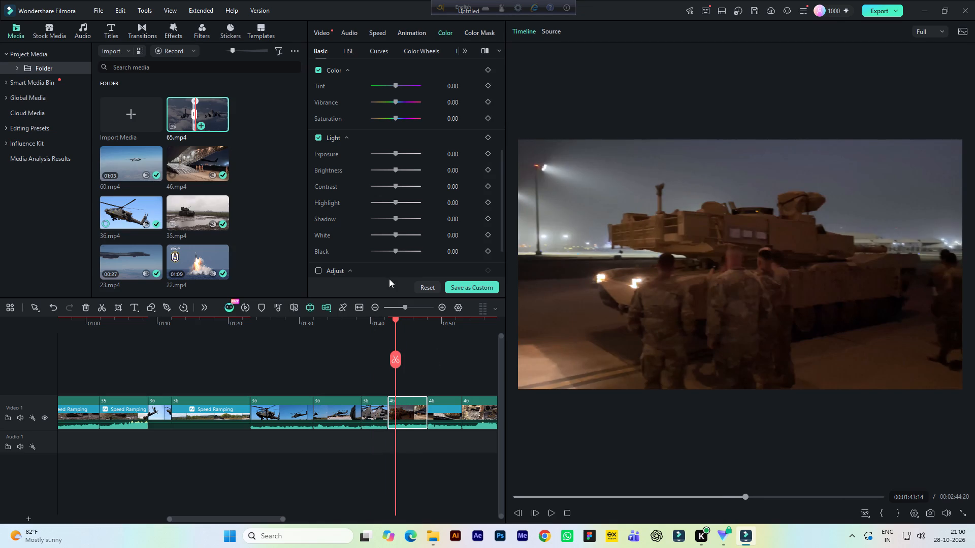
{"action": "left_click", "coordinate": [449, 167]}
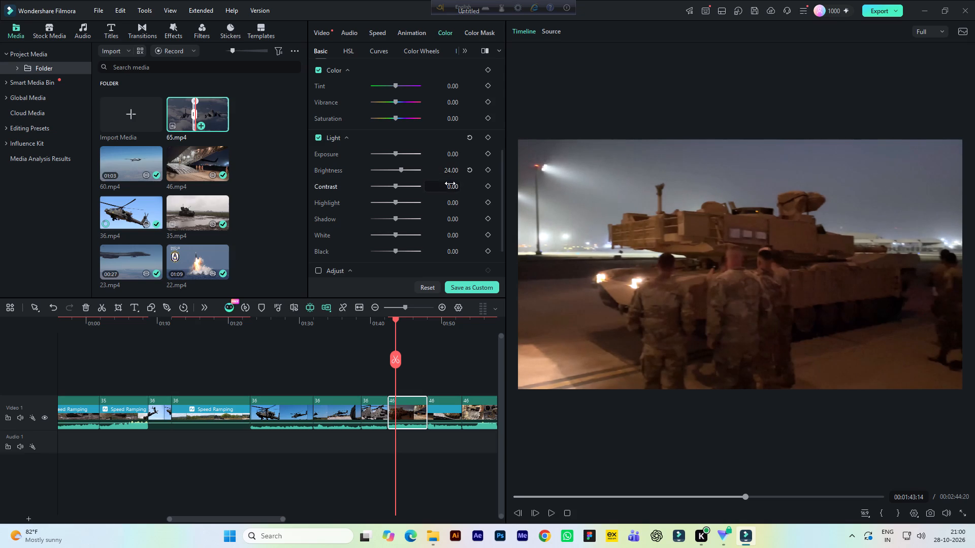
{"action": "left_click", "coordinate": [450, 184]}
{"action": "left_click", "coordinate": [449, 199]}
{"action": "key", "text": "space"}
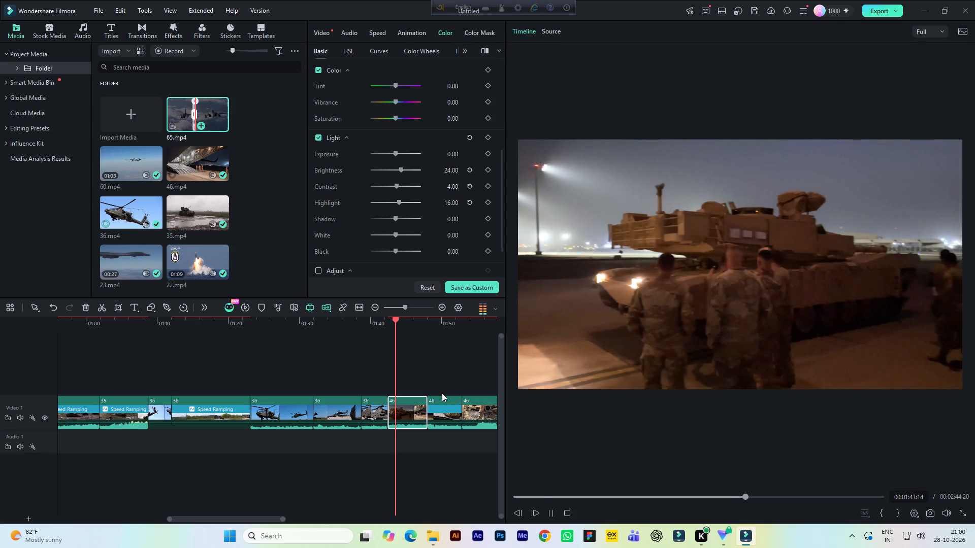
{"action": "key", "text": "space"}
On the clip of the tank on the loading ramp near 00:01:48, set Brightness to 1, Contrast to 17 and Saturation to 14.
{"action": "left_click", "coordinate": [249, 516]}
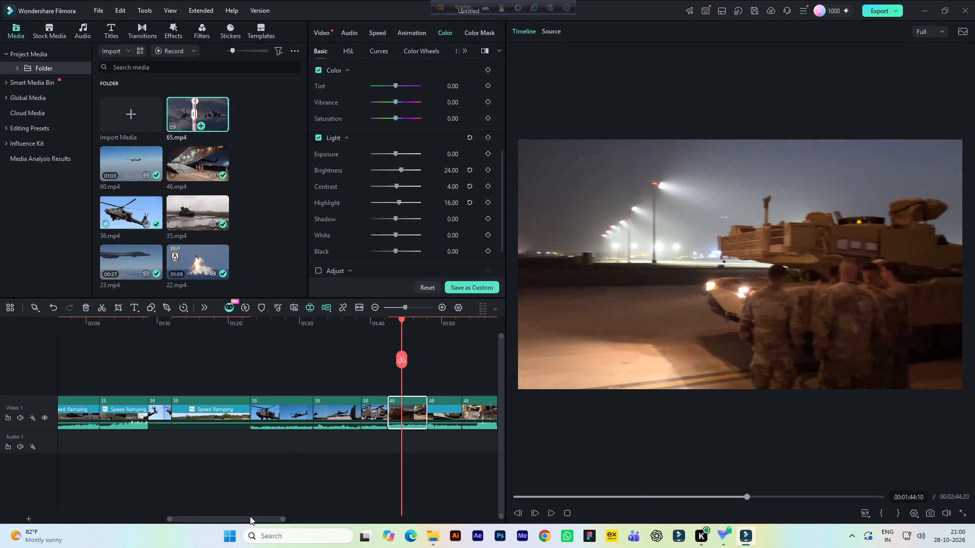
{"action": "left_click_drag", "start_coordinate": [249, 521], "coordinate": [284, 518]}
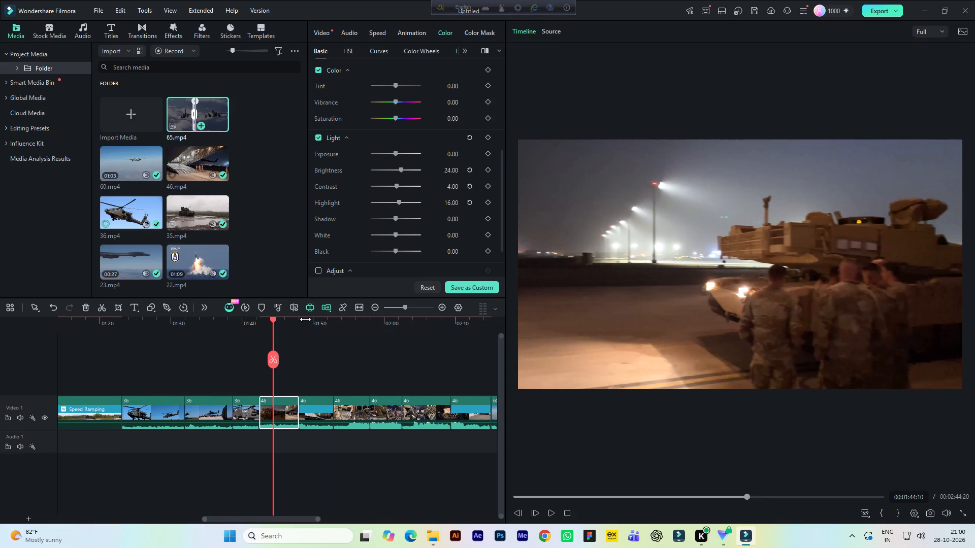
{"action": "left_click", "coordinate": [305, 319]}
{"action": "left_click", "coordinate": [320, 404]}
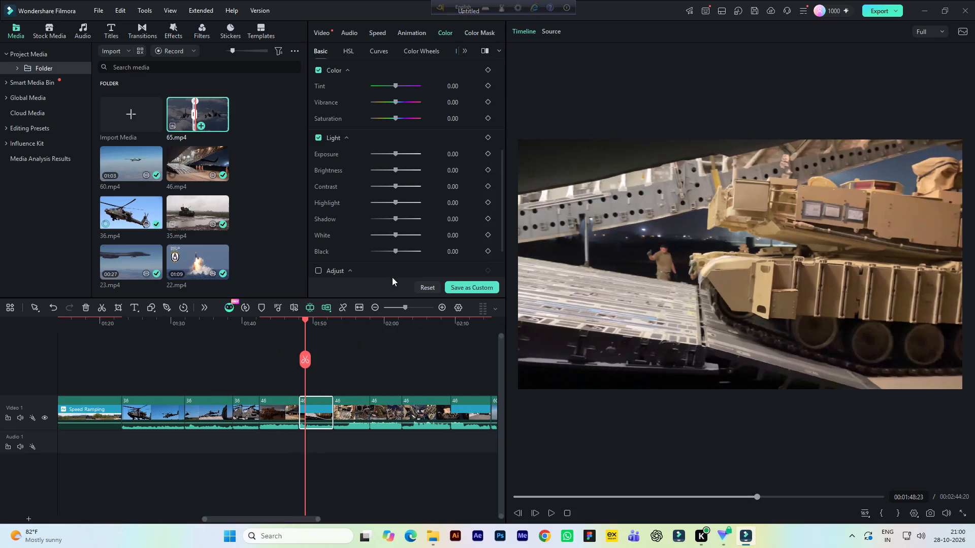
{"action": "left_click", "coordinate": [445, 173]}
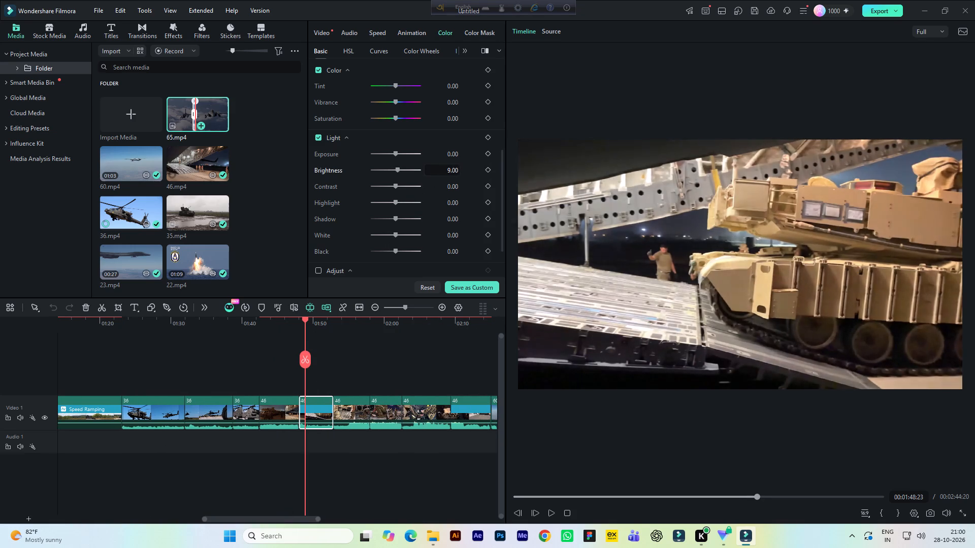
{"action": "left_click", "coordinate": [452, 188]}
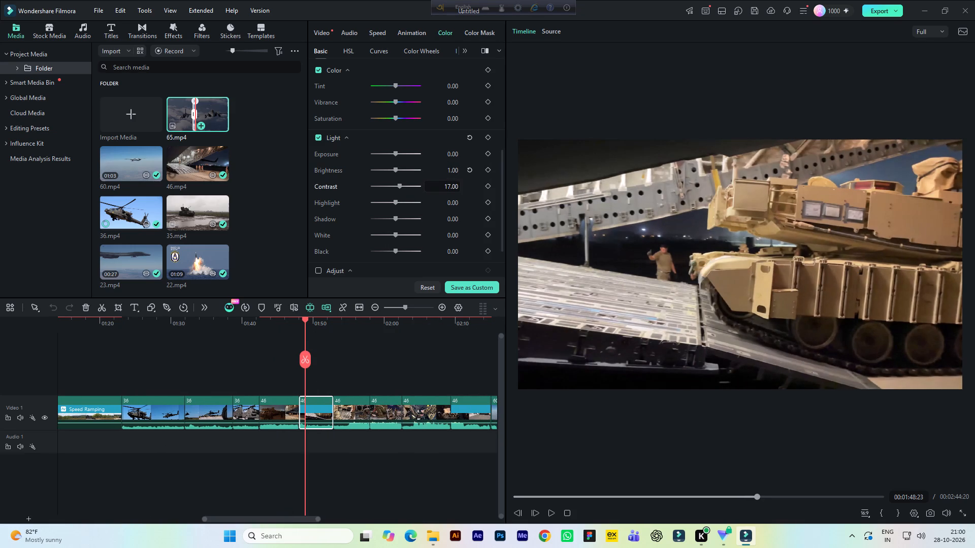
{"action": "left_click", "coordinate": [452, 122]}
On the clip of the kneeling soldier with chains near 00:01:55, set Brightness to 16, Contrast to 20 and Highlight to 7.
{"action": "left_click", "coordinate": [351, 325]}
{"action": "left_click", "coordinate": [349, 415]}
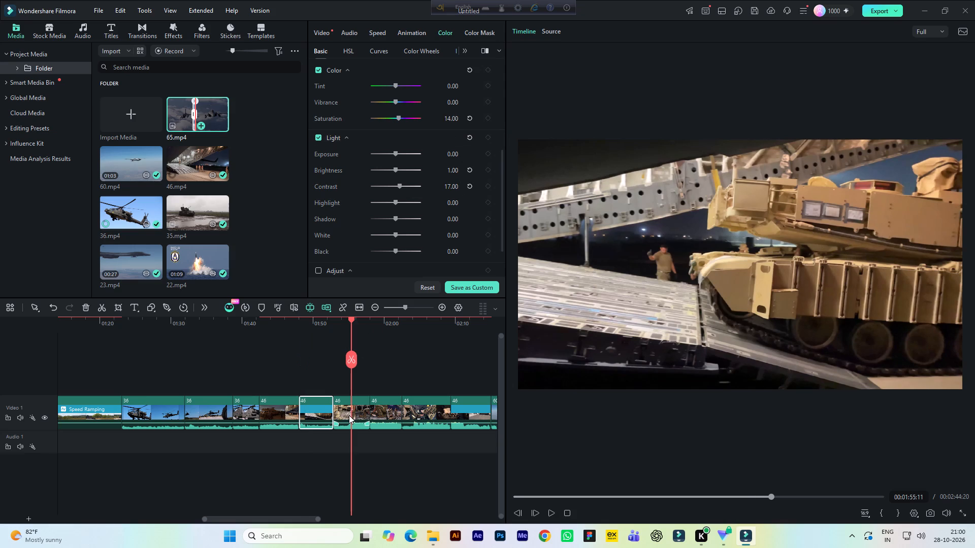
{"action": "left_click", "coordinate": [456, 174]}
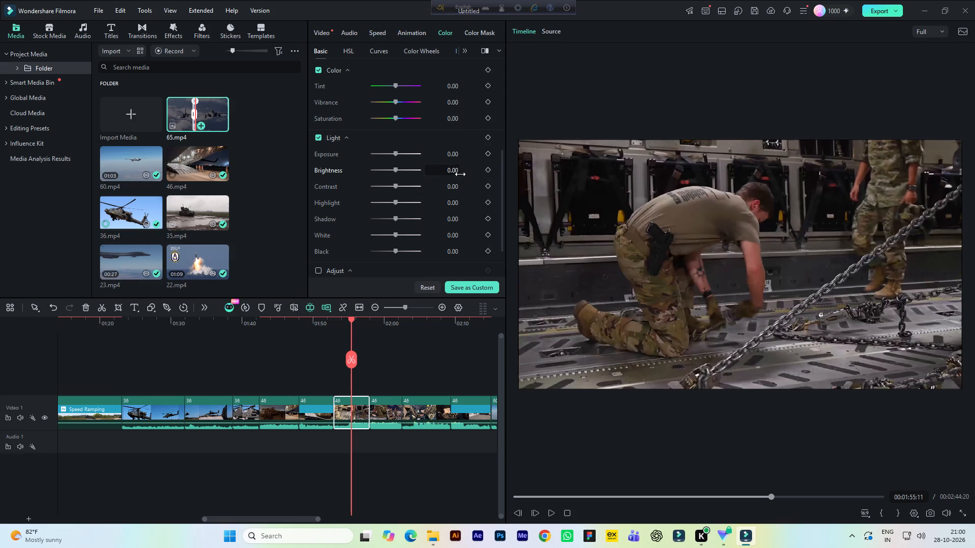
{"action": "left_click", "coordinate": [456, 190]}
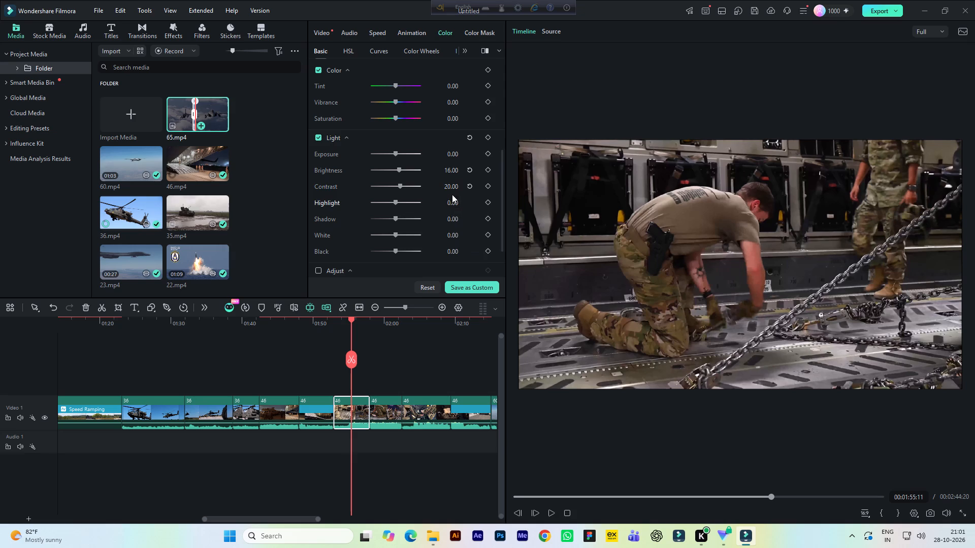
{"action": "left_click", "coordinate": [452, 203]}
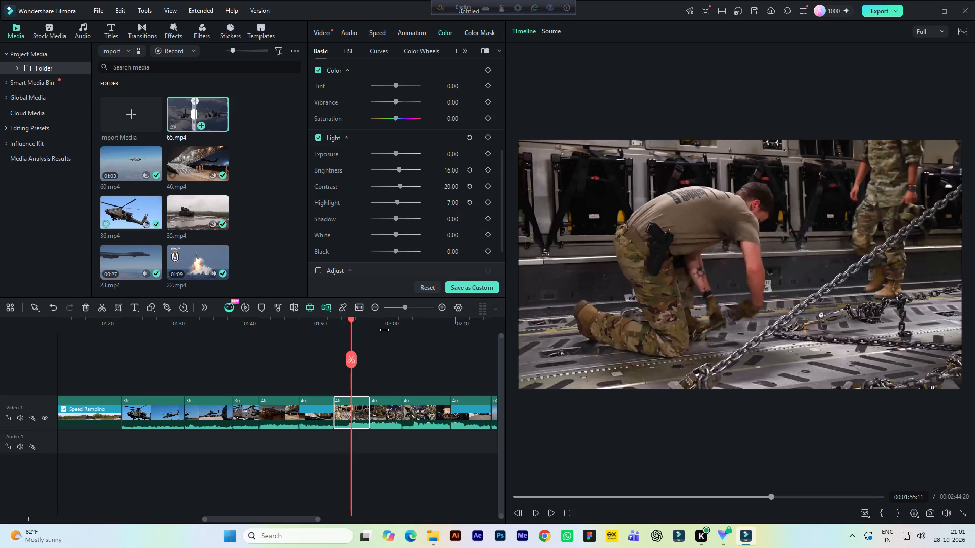
On the clip of the crew chaining the tank in the cargo hold near 00:01:59, set Brightness to 9 and Contrast to 16.
{"action": "left_click", "coordinate": [382, 326]}
{"action": "left_click", "coordinate": [385, 409]}
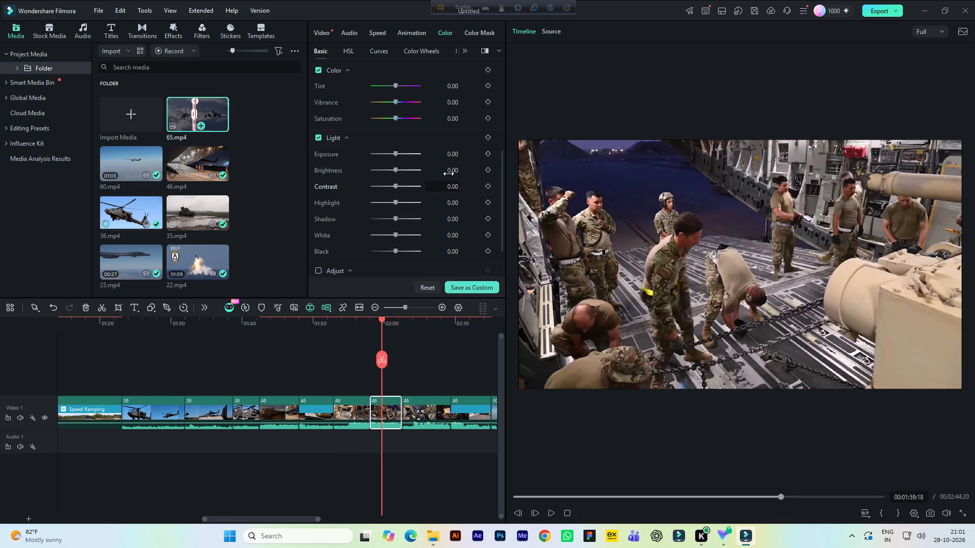
{"action": "left_click", "coordinate": [450, 170]}
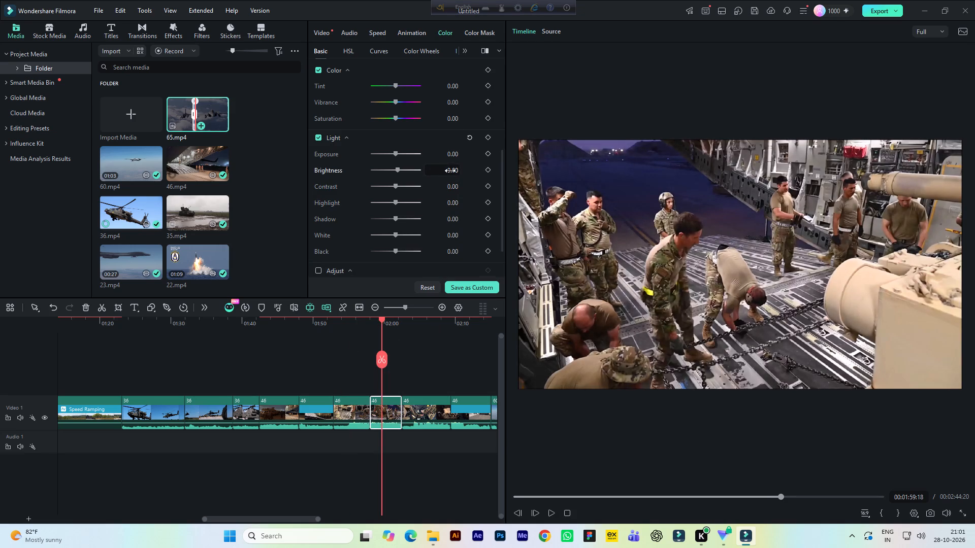
{"action": "left_click", "coordinate": [450, 182]}
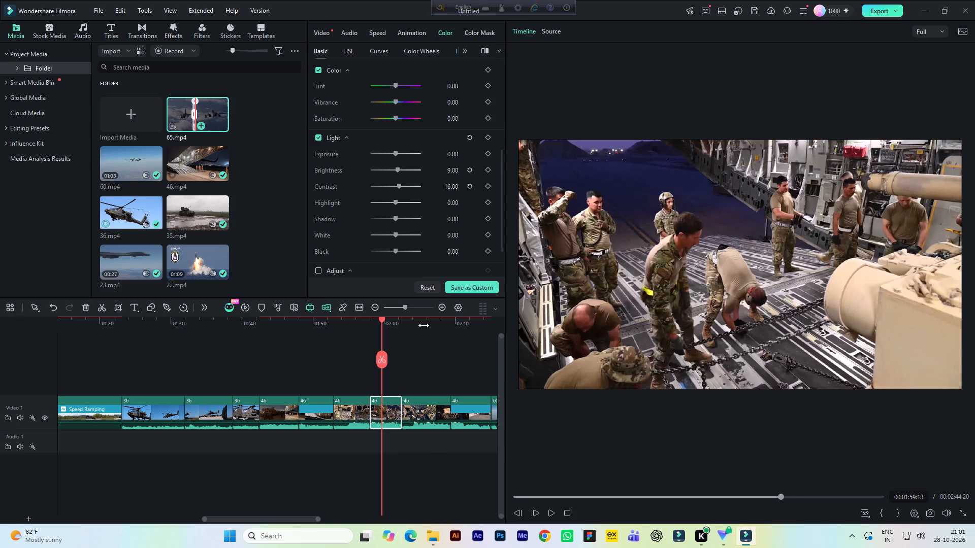
On the cockpit clip with two pilots near 00:02:05, set Brightness to 10 and Contrast to 13.
{"action": "left_click", "coordinate": [423, 324]}
{"action": "left_click", "coordinate": [429, 406]}
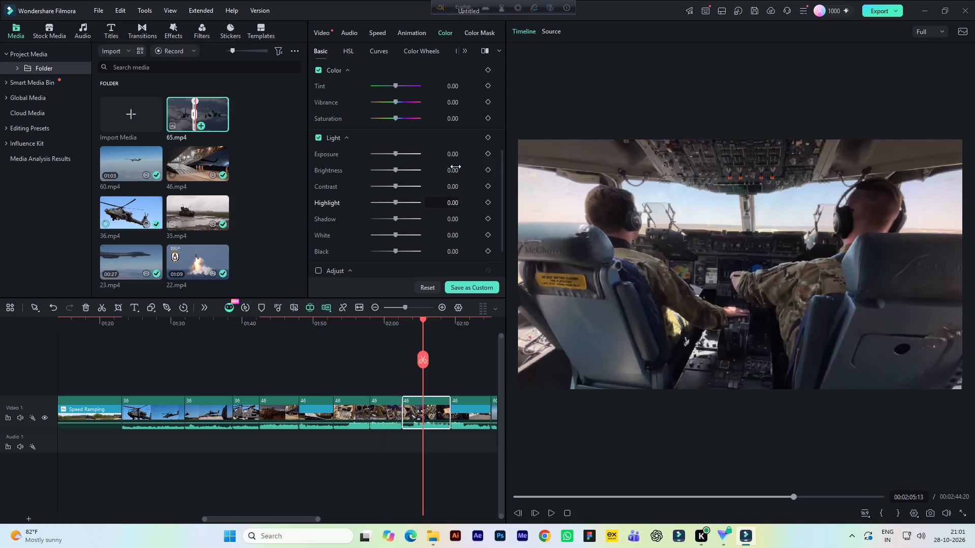
{"action": "left_click", "coordinate": [454, 170]}
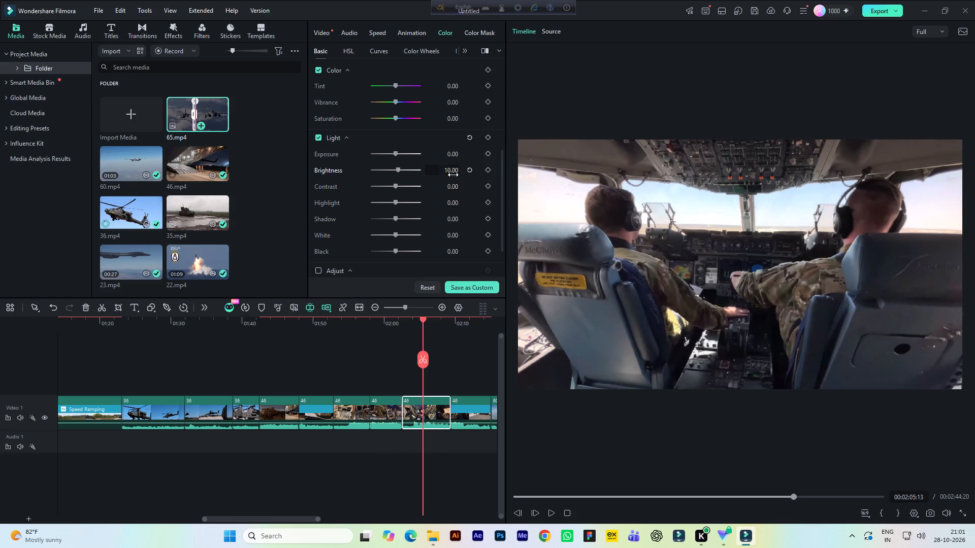
{"action": "left_click", "coordinate": [447, 188]}
On the daylight tank unloading clip near 00:02:10, set Brightness to 10 and Contrast to 15, and play it back.
{"action": "left_click_drag", "start_coordinate": [294, 516], "coordinate": [314, 515]}
{"action": "left_click", "coordinate": [385, 330]}
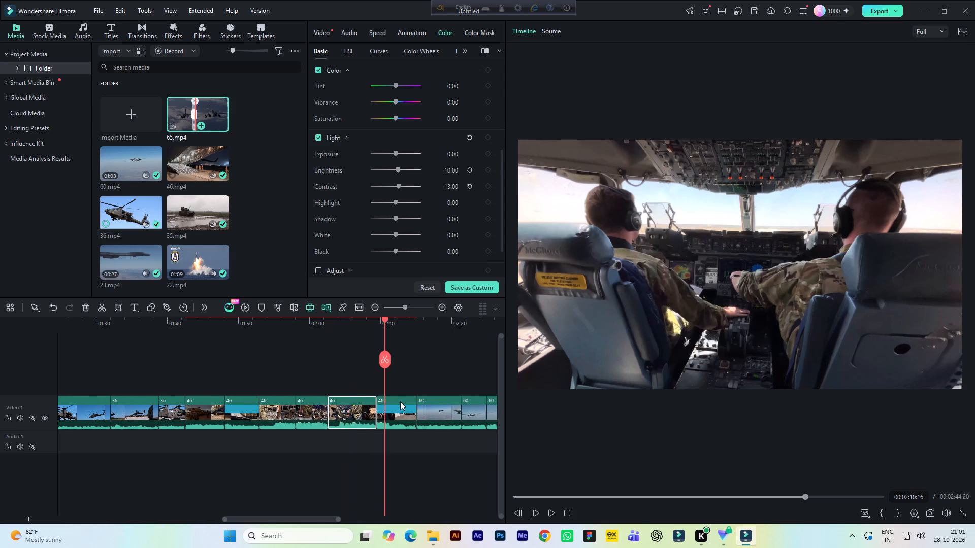
{"action": "left_click", "coordinate": [401, 406]}
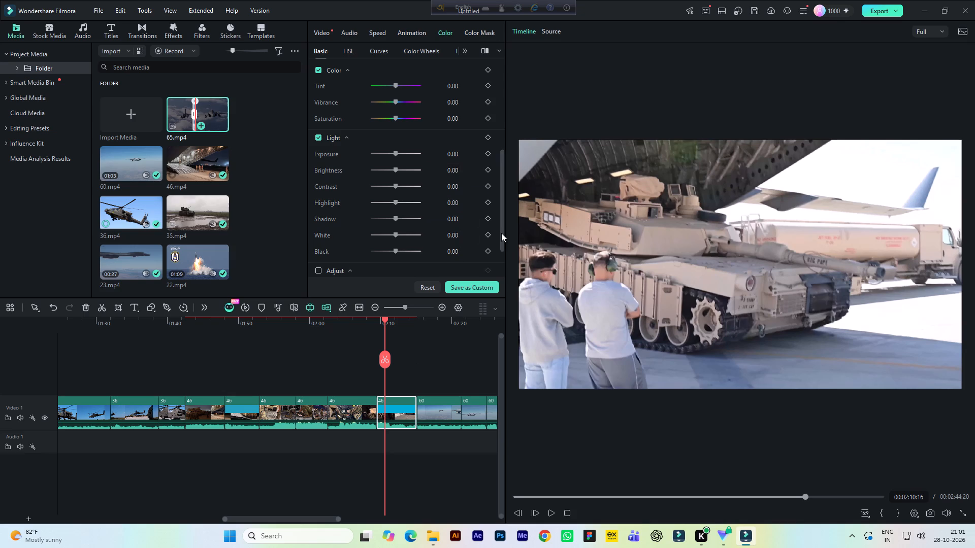
{"action": "left_click", "coordinate": [447, 170]}
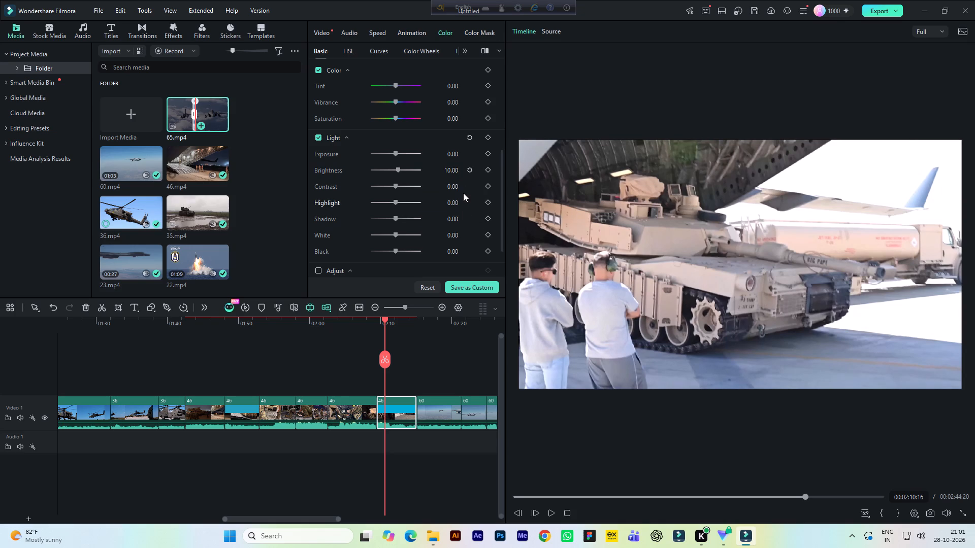
{"action": "left_click", "coordinate": [452, 187]}
{"action": "key", "text": "space"}
{"action": "key", "text": "space"}
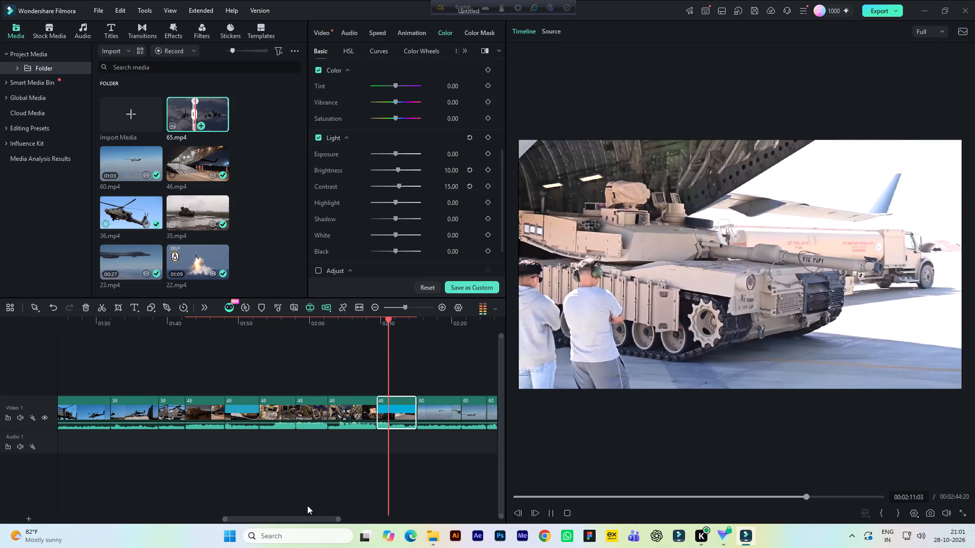
On the drone-in-flight clip near 00:02:17, set Brightness to 14 and Contrast to 11.
{"action": "left_click_drag", "start_coordinate": [300, 519], "coordinate": [317, 514]}
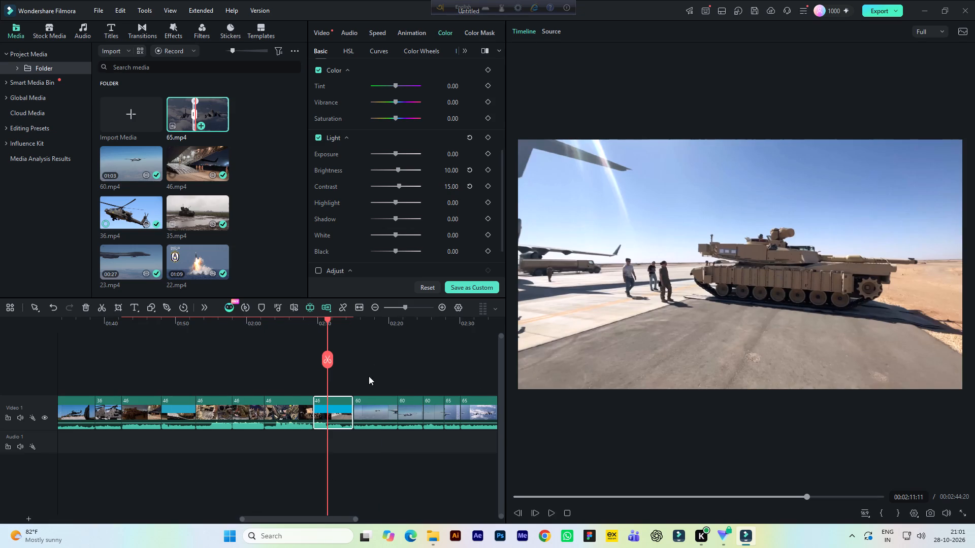
{"action": "left_click", "coordinate": [369, 327]}
{"action": "left_click", "coordinate": [384, 408]}
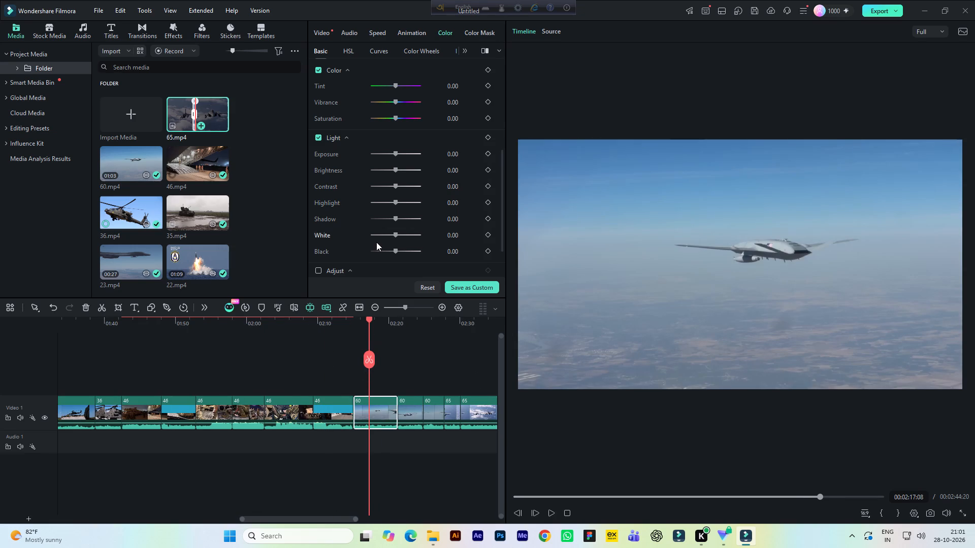
{"action": "left_click", "coordinate": [454, 168]}
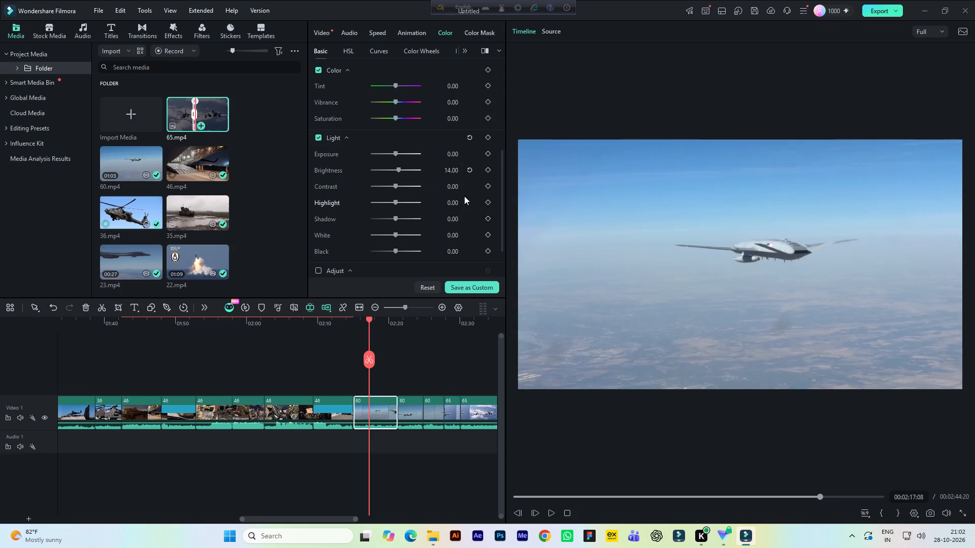
{"action": "left_click", "coordinate": [446, 189]}
On the clip of two fighter jets above the clouds near 00:02:33, set Brightness to 13 and Contrast to 11.
{"action": "left_click_drag", "start_coordinate": [293, 518], "coordinate": [324, 527]}
{"action": "left_click", "coordinate": [373, 325]}
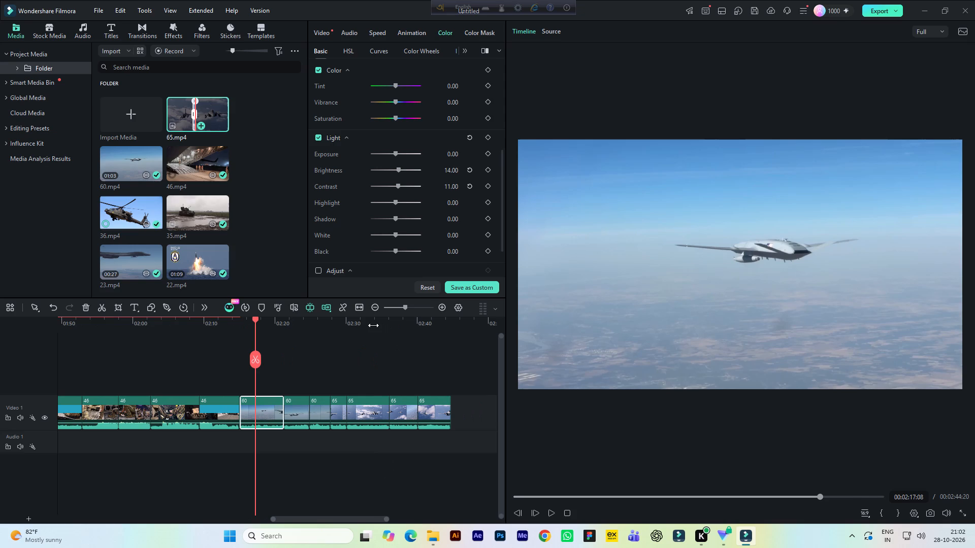
{"action": "left_click", "coordinate": [359, 401]}
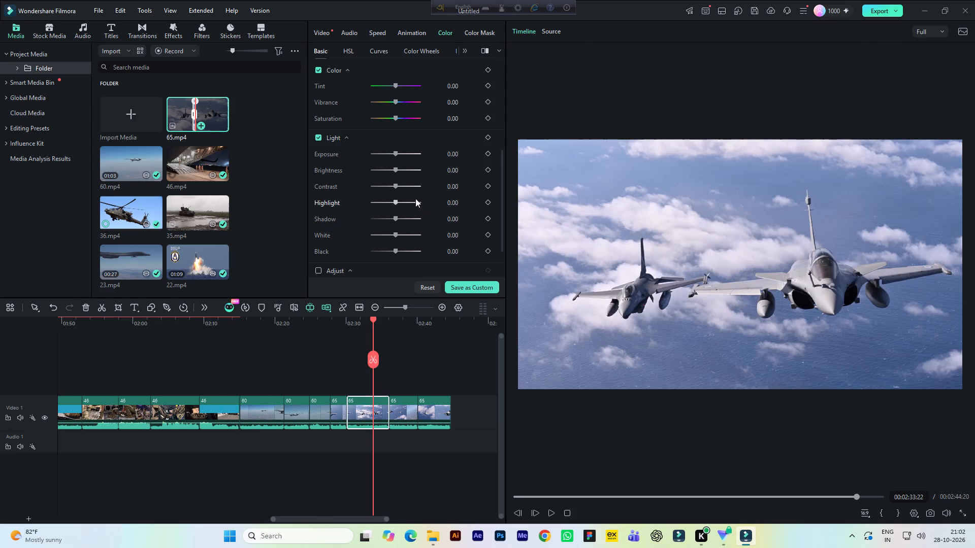
{"action": "left_click", "coordinate": [449, 172]}
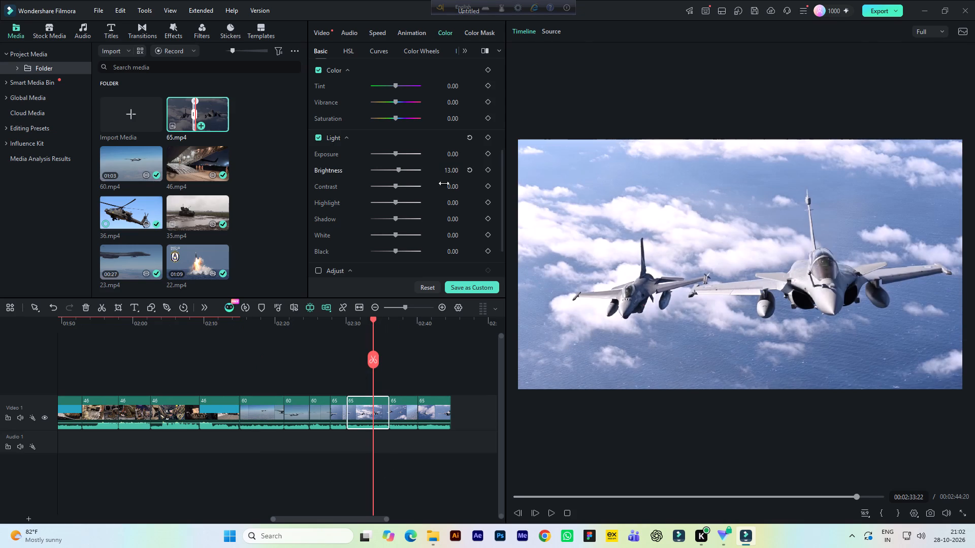
{"action": "left_click", "coordinate": [448, 188]}
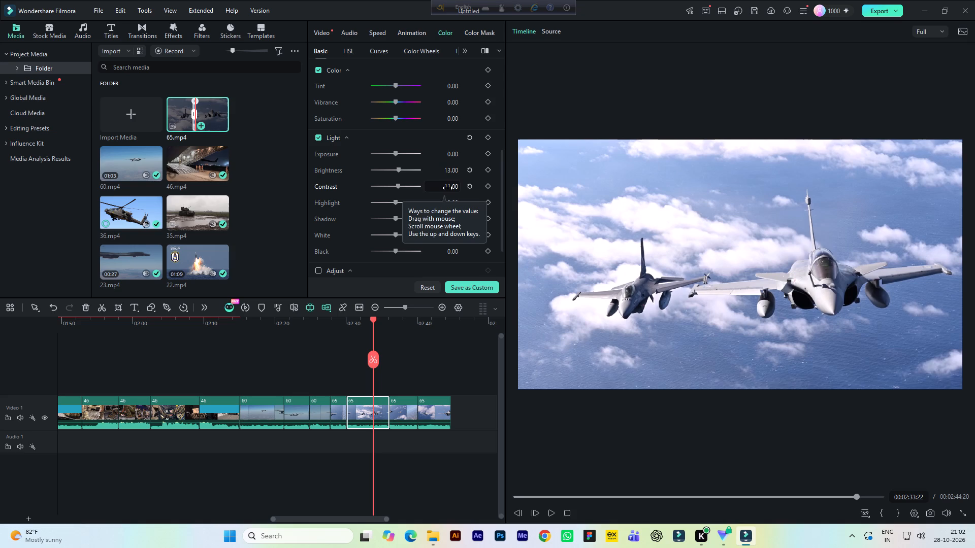
On the clip of two fighter jets over the sea near 00:02:37, set Brightness to 17.
{"action": "left_click", "coordinate": [396, 323]}
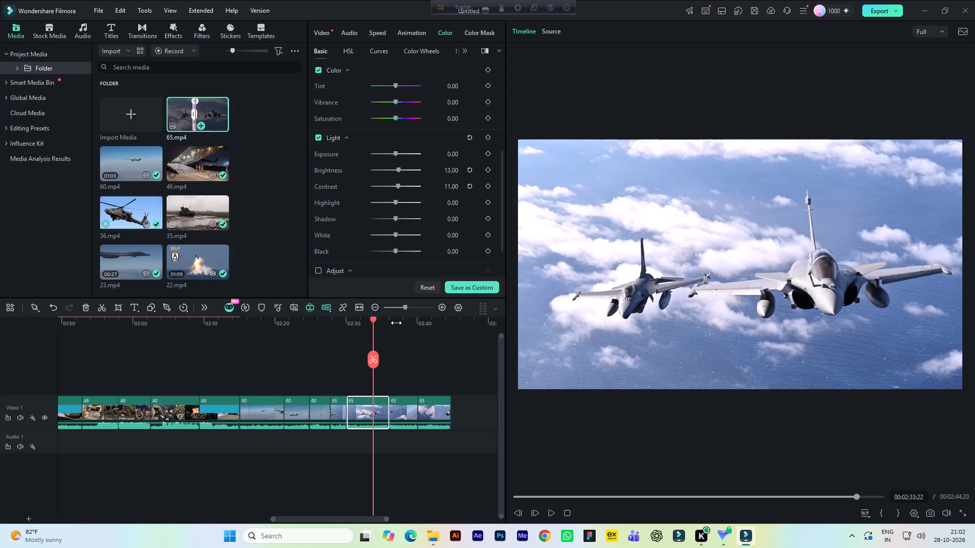
{"action": "left_click", "coordinate": [401, 405]}
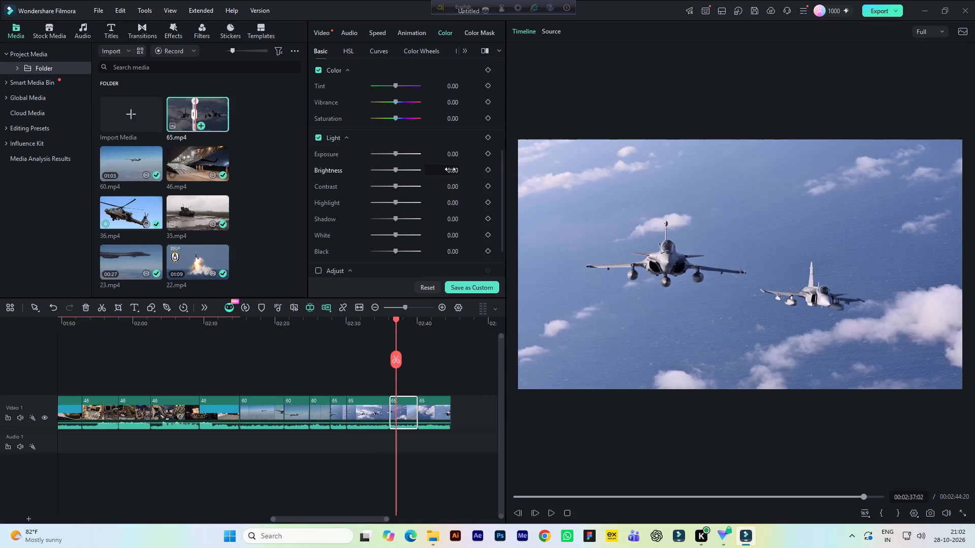
{"action": "left_click", "coordinate": [450, 169]}
On the final single fighter-jet clip near 00:02:41, set Brightness to 12.
{"action": "left_click", "coordinate": [424, 319]}
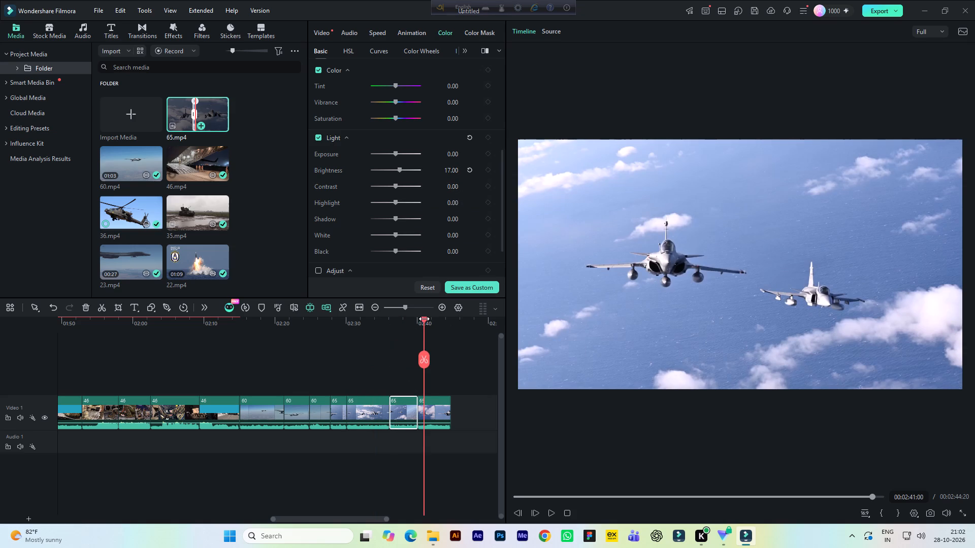
{"action": "left_click", "coordinate": [436, 411]}
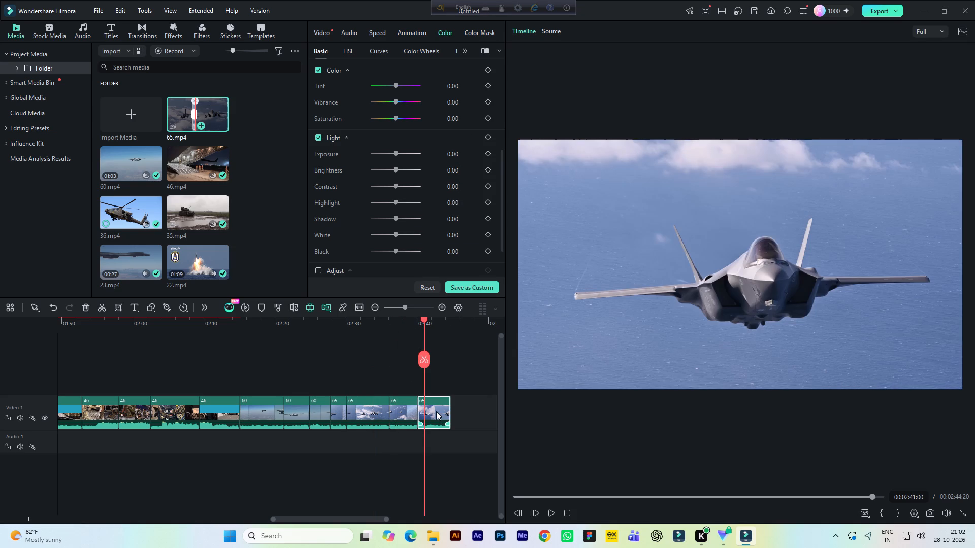
{"action": "left_click", "coordinate": [447, 173]}
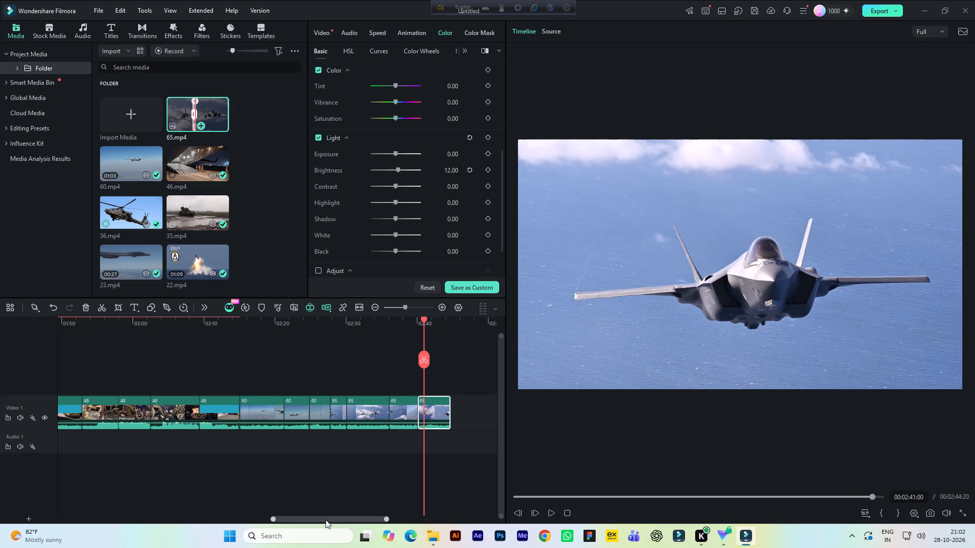
Play back the opening aerial clip from about 00:00:03 to examine its picture and speed ramp.
{"action": "left_click_drag", "start_coordinate": [326, 520], "coordinate": [95, 518]}
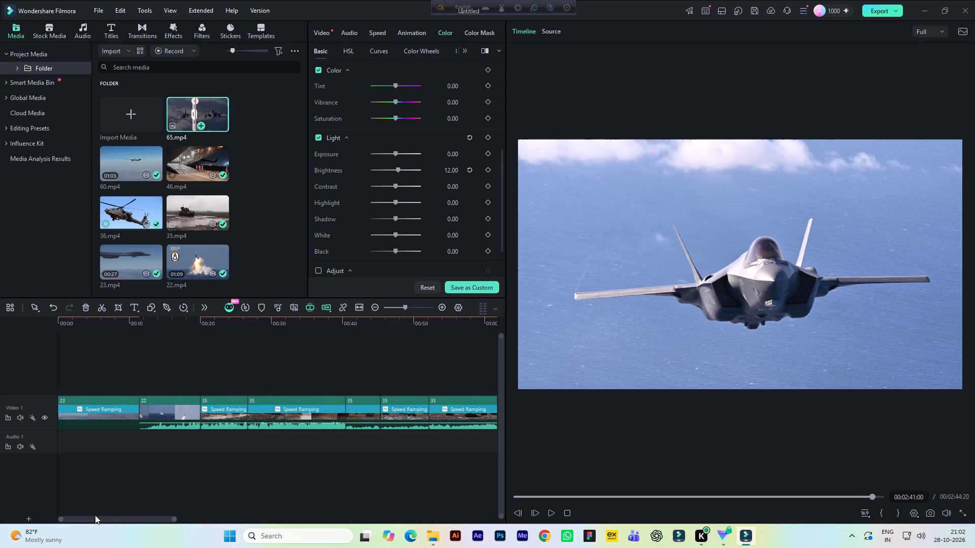
{"action": "left_click", "coordinate": [81, 322]}
{"action": "key", "text": "space"}
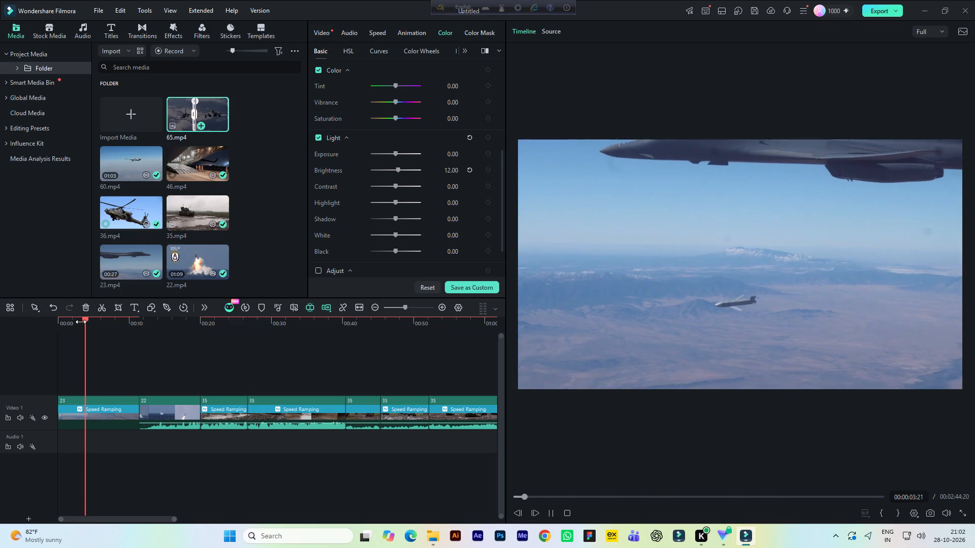
{"action": "key", "text": "space"}
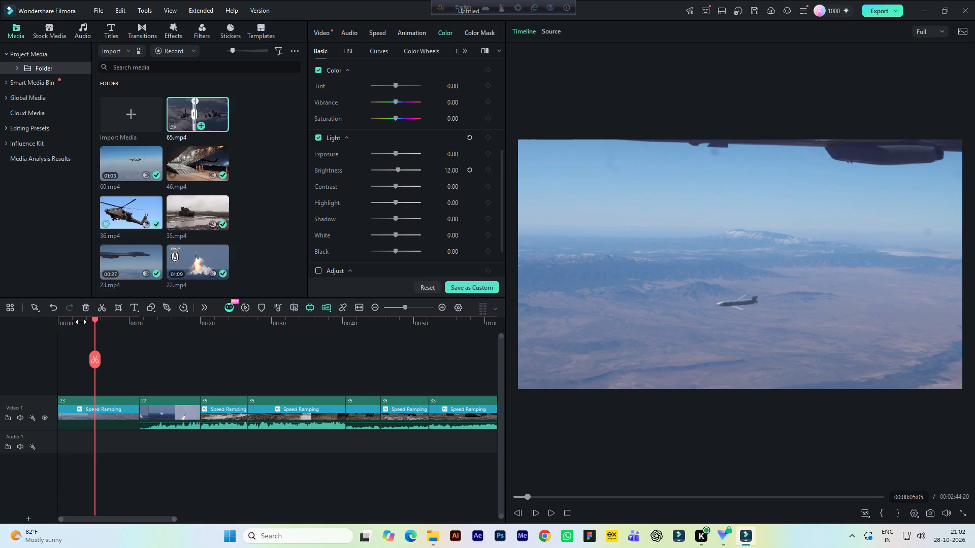
{"action": "key", "text": "space"}
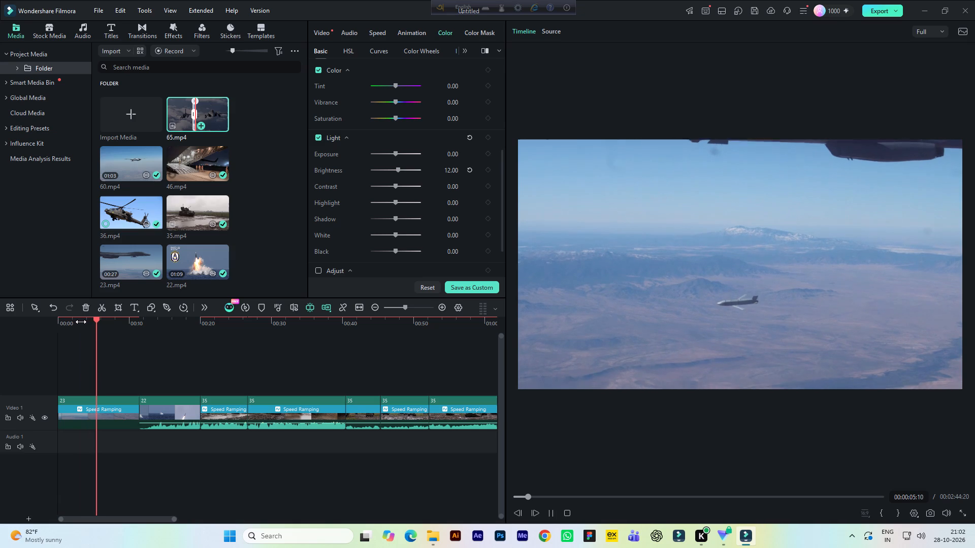
{"action": "key", "text": "space"}
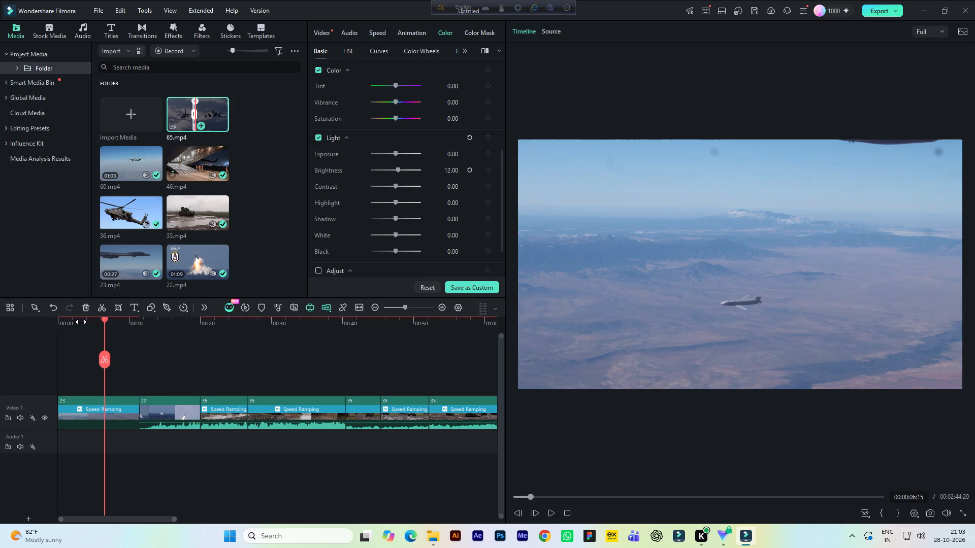
{"action": "key", "text": "space"}
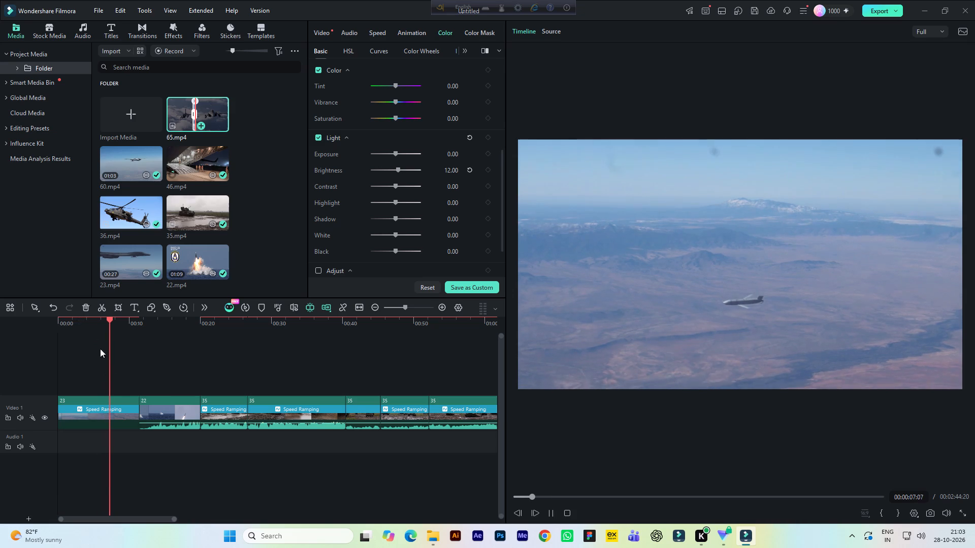
{"action": "left_click", "coordinate": [89, 324]}
{"action": "key", "text": "space"}
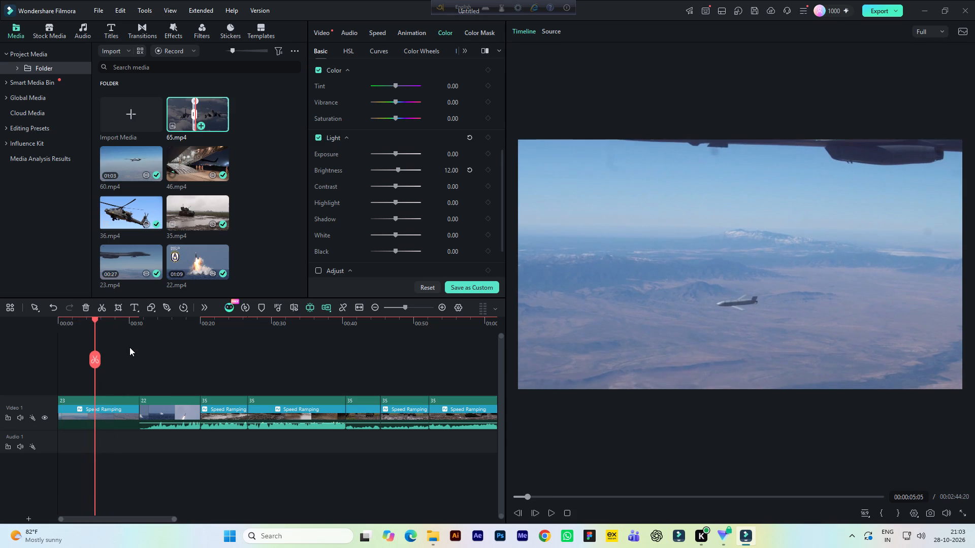
Play the last fighter-jet clip through and mark the out point at the timeline's end, 00:02:44:20.
{"action": "left_click_drag", "start_coordinate": [273, 327], "coordinate": [231, 331]}
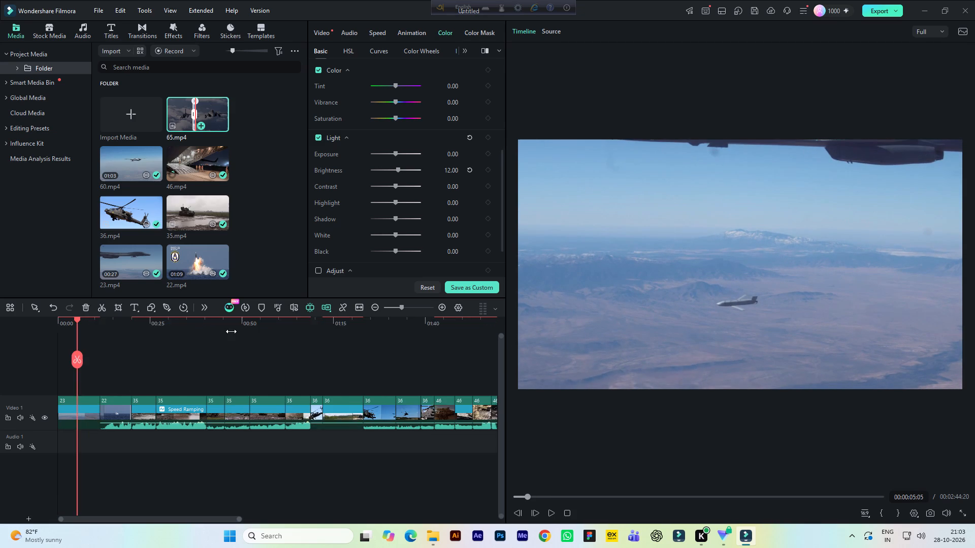
{"action": "left_click_drag", "start_coordinate": [231, 331], "coordinate": [198, 353]}
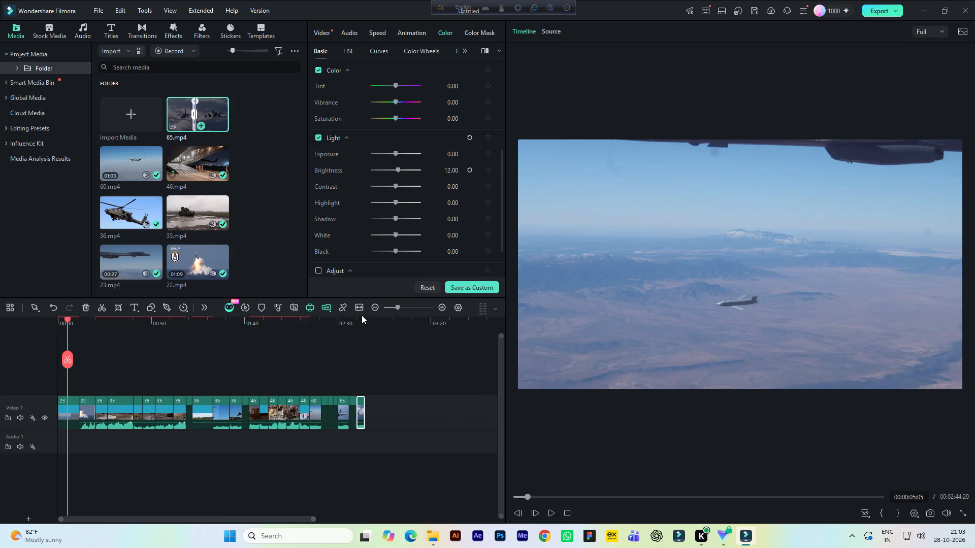
{"action": "left_click", "coordinate": [355, 320]}
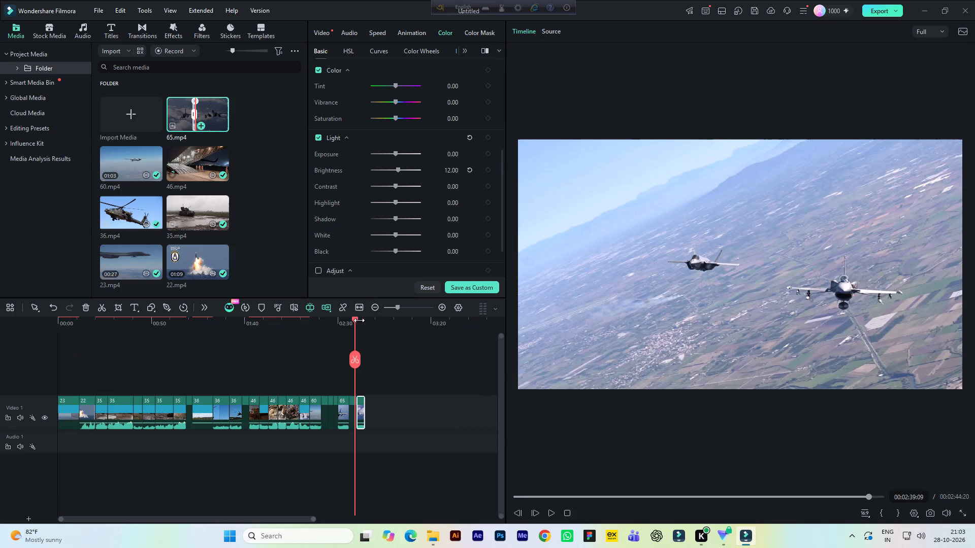
{"action": "left_click", "coordinate": [359, 320]}
{"action": "key", "text": "space"}
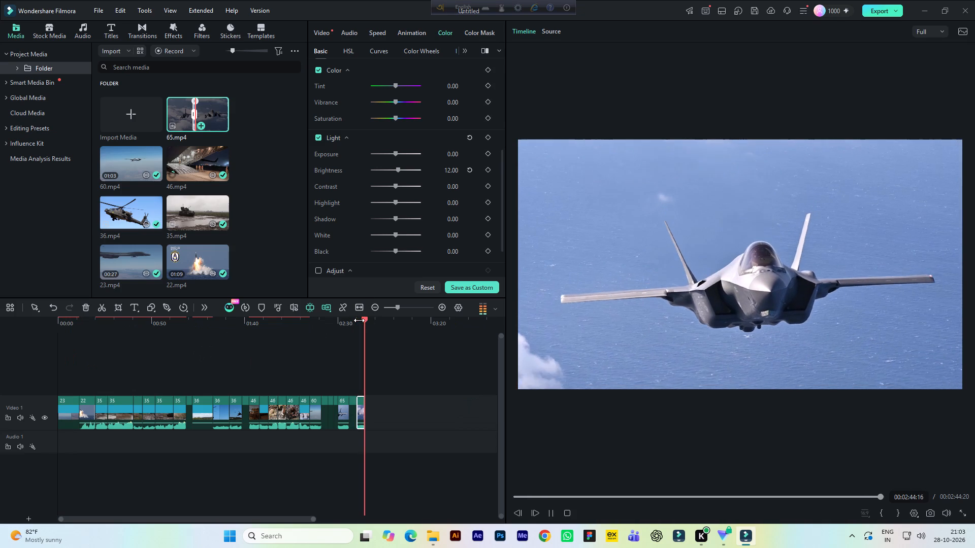
{"action": "key", "text": "o"}
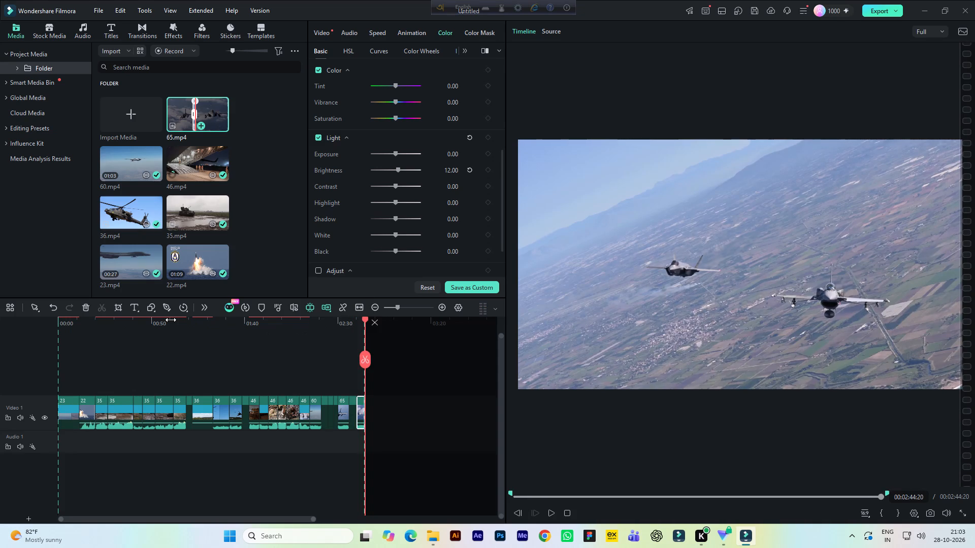
Export the marked range as a local video titled "tech Defence" with Quality set to High, and close the export window once rendering completes.
{"action": "left_click", "coordinate": [164, 328]}
{"action": "key", "text": "ctrl+e"}
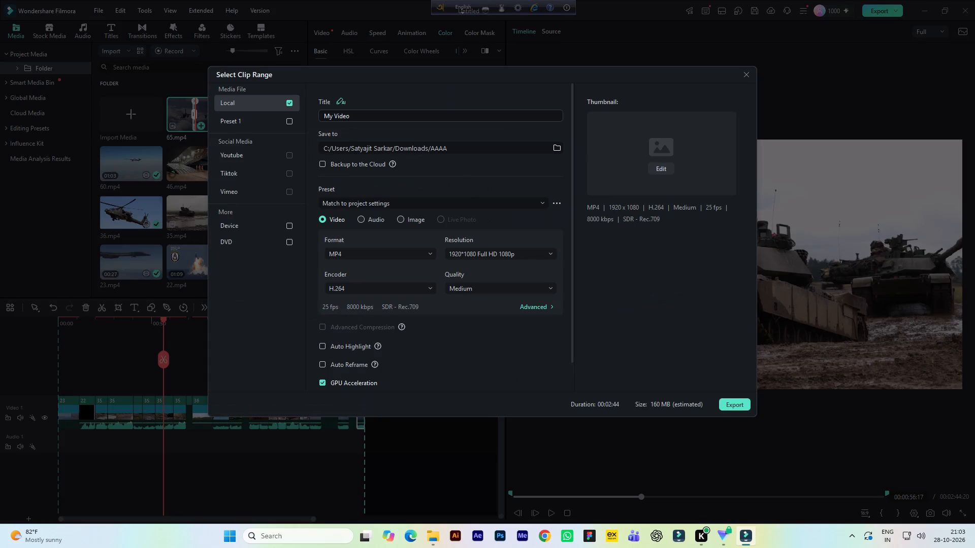
{"action": "left_click_drag", "start_coordinate": [352, 117], "coordinate": [320, 120]}
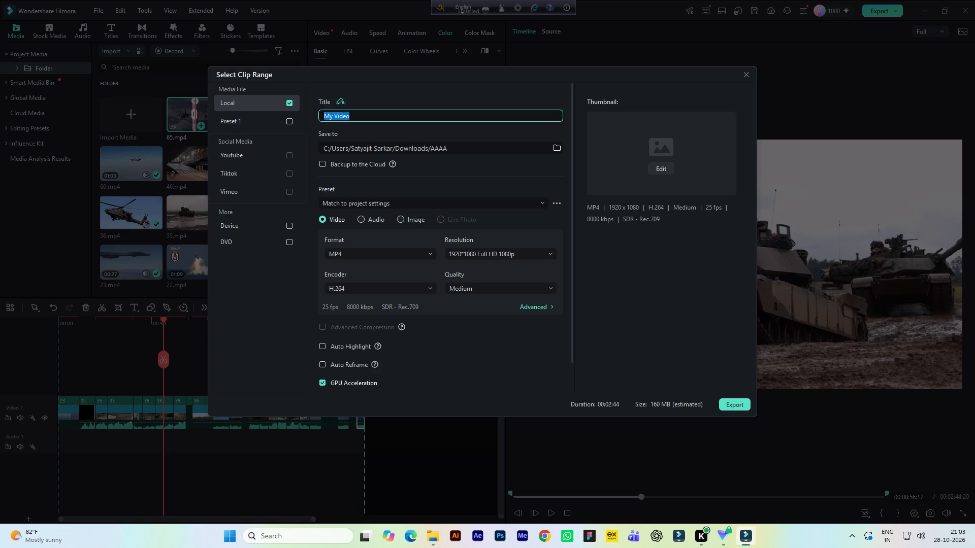
{"action": "key", "text": "t"}
{"action": "type", "text": "ech"}
{"action": "key", "text": "space"}
{"action": "type", "text": "Defen"}
{"action": "type", "text": "ce"}
{"action": "key", "text": "space"}
{"action": "left_click", "coordinate": [480, 291]}
{"action": "left_click", "coordinate": [465, 339]}
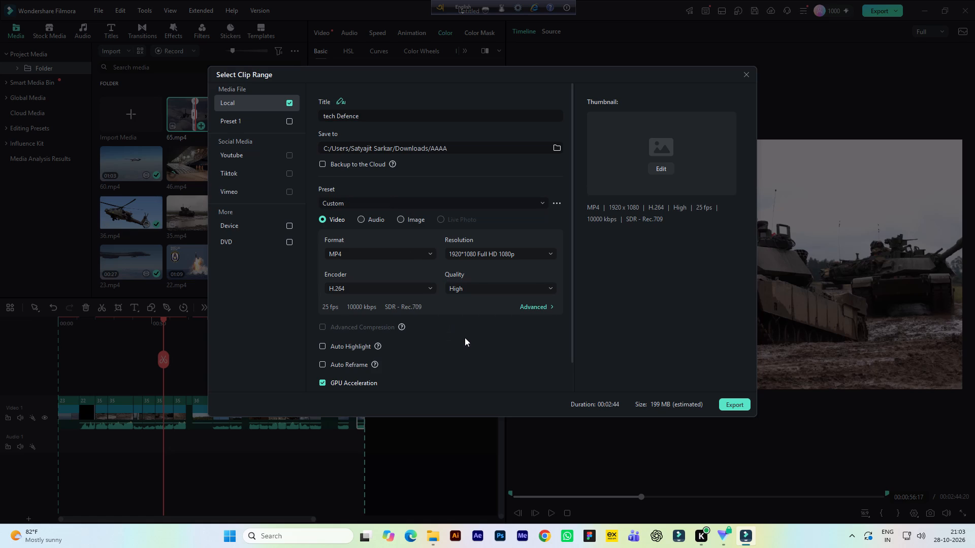
{"action": "left_click", "coordinate": [732, 403]}
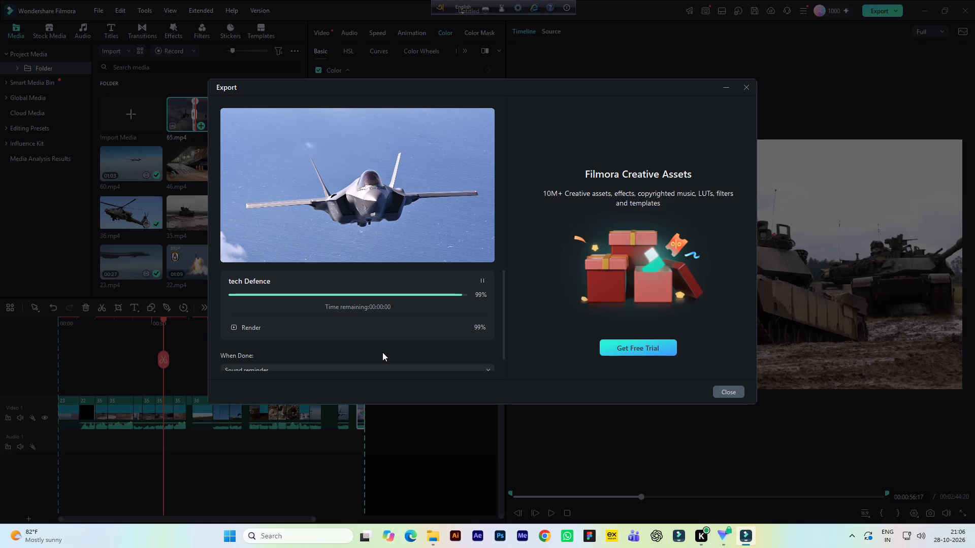
{"action": "left_click", "coordinate": [734, 389]}
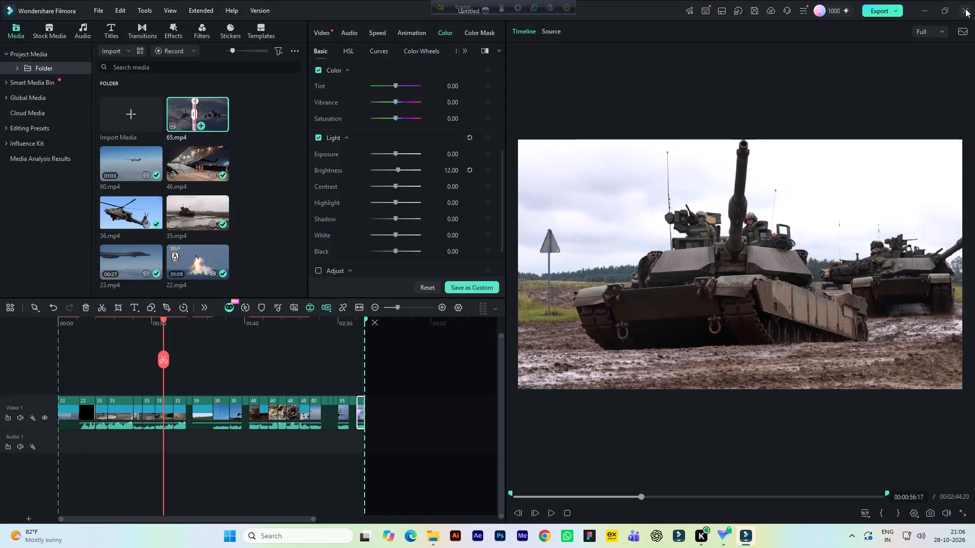
Close the video editor without saving the project changes.
{"action": "left_click", "coordinate": [965, 9]}
{"action": "left_click", "coordinate": [573, 270]}
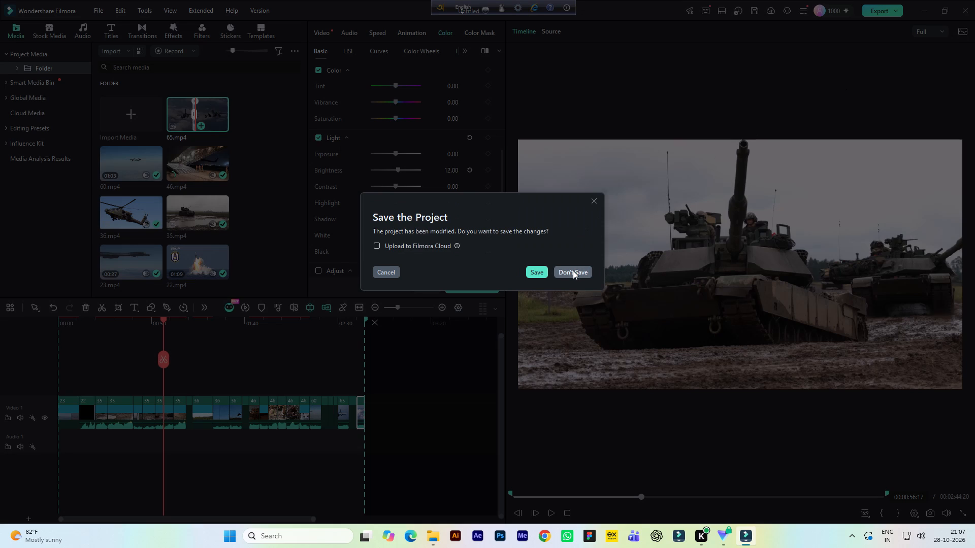